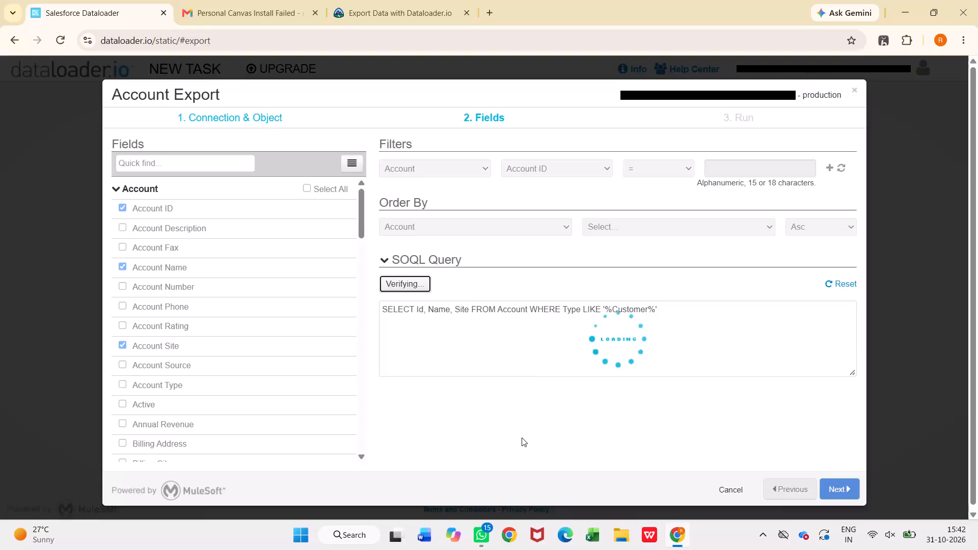
Abandon the hanging query verification and reload the export page.
click(533, 379)
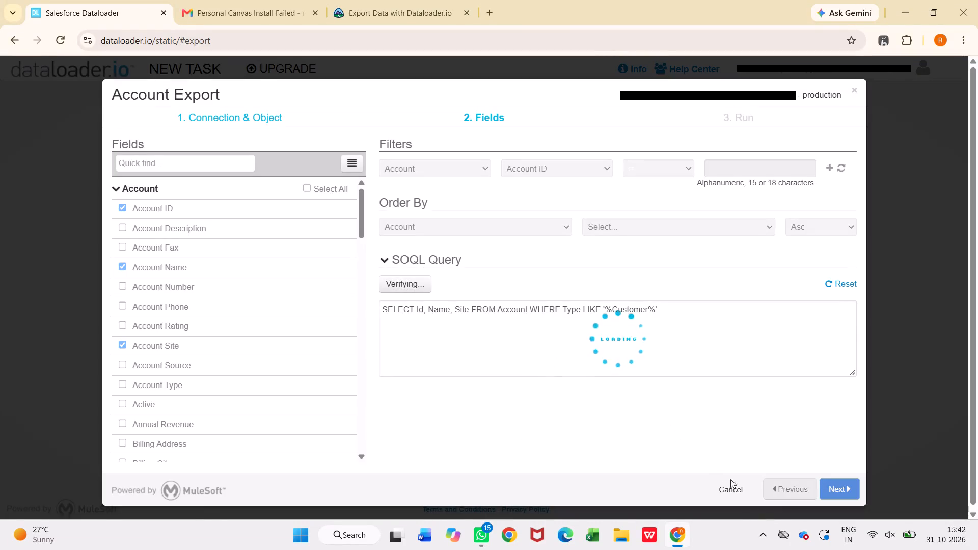
click(741, 488)
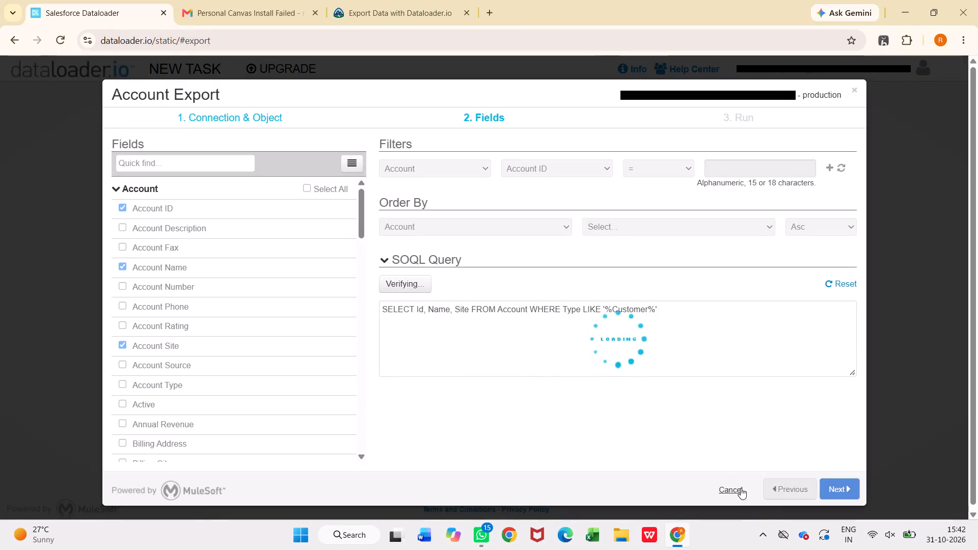
click(730, 487)
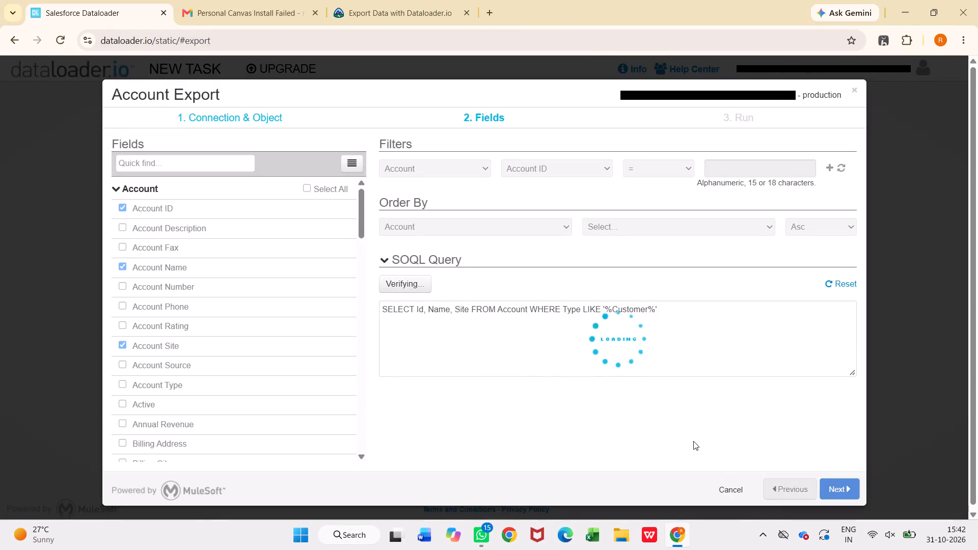
click(693, 441)
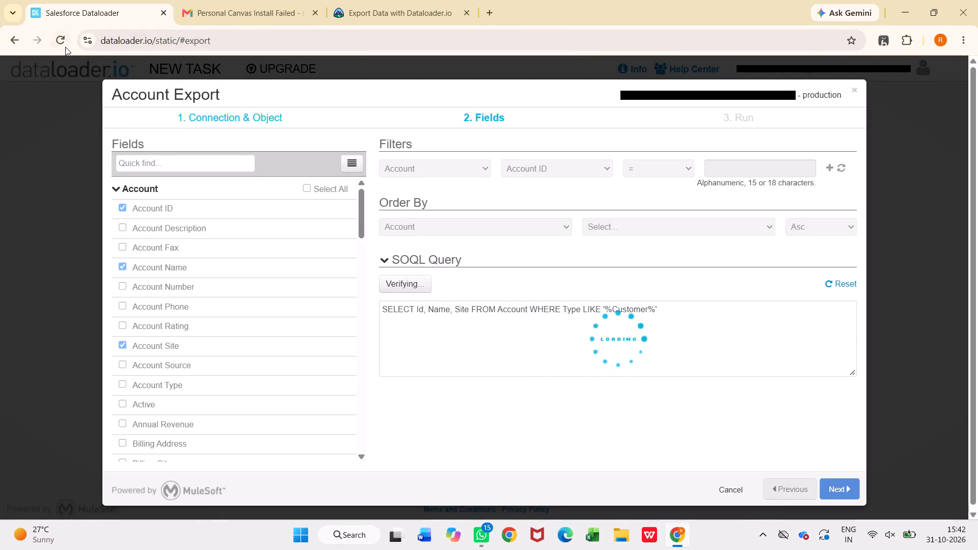
click(65, 47)
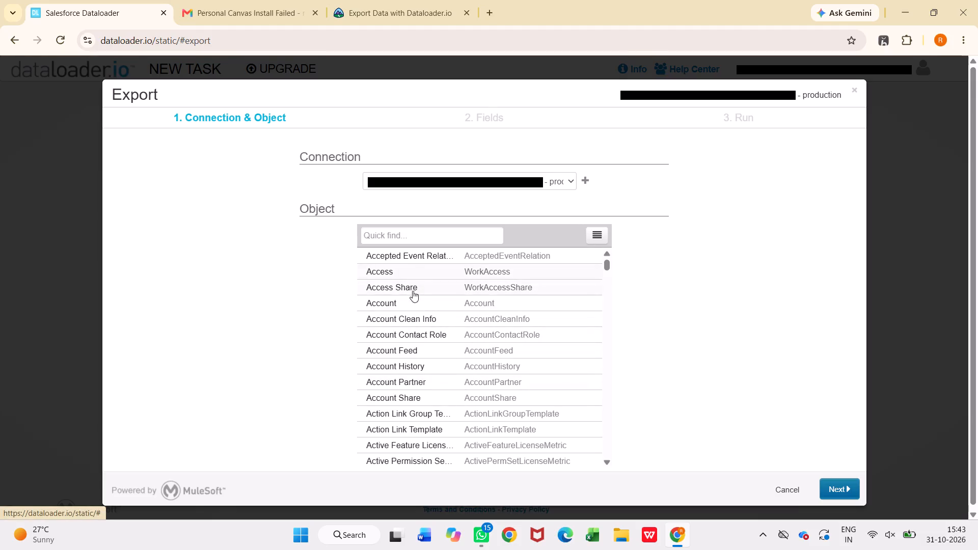
Set up an export of the Account object with the Account ID, Account Name and Account Site fields.
click(412, 301)
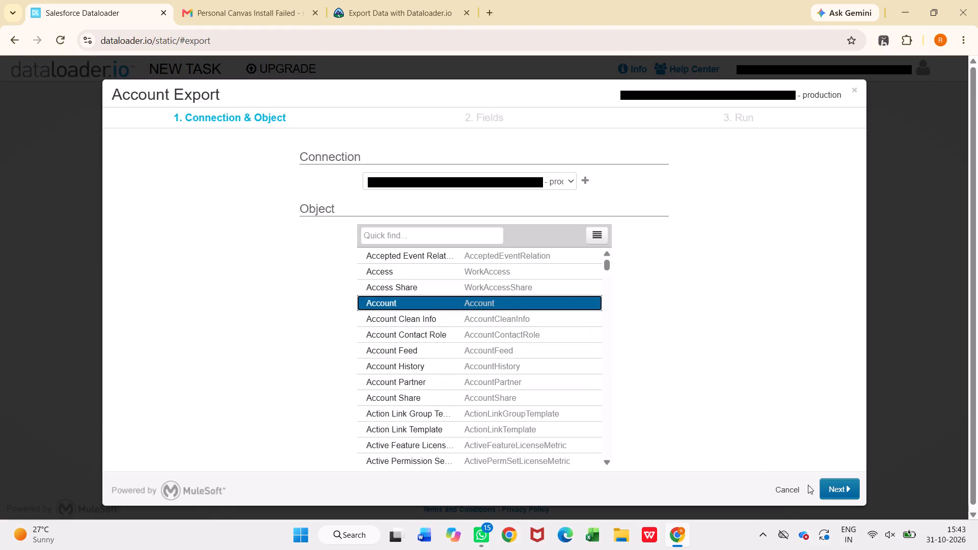
click(826, 485)
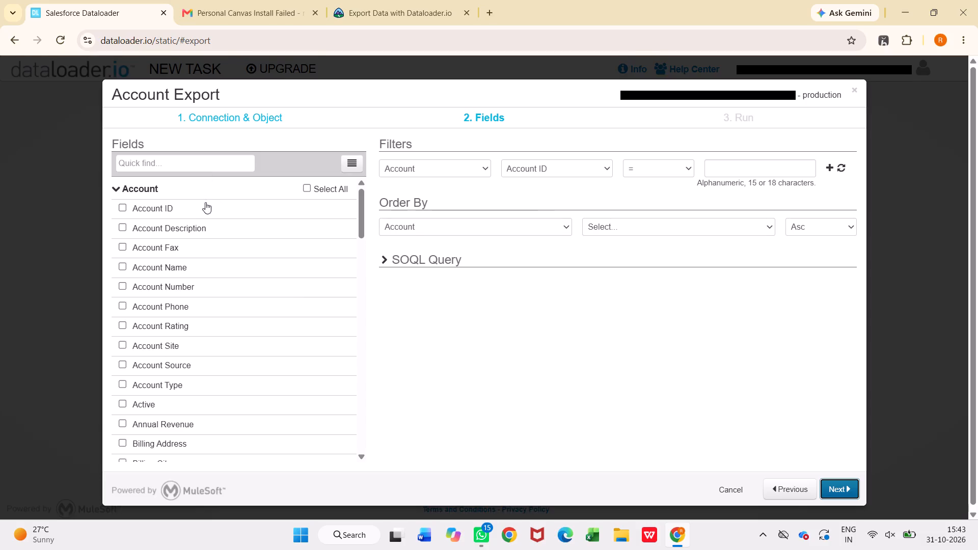
click(205, 213)
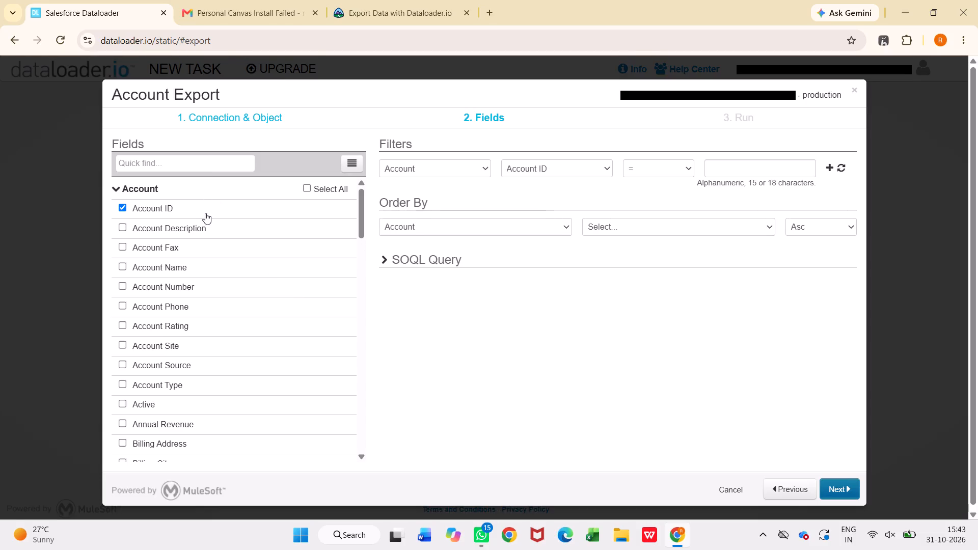
click(206, 268)
click(220, 345)
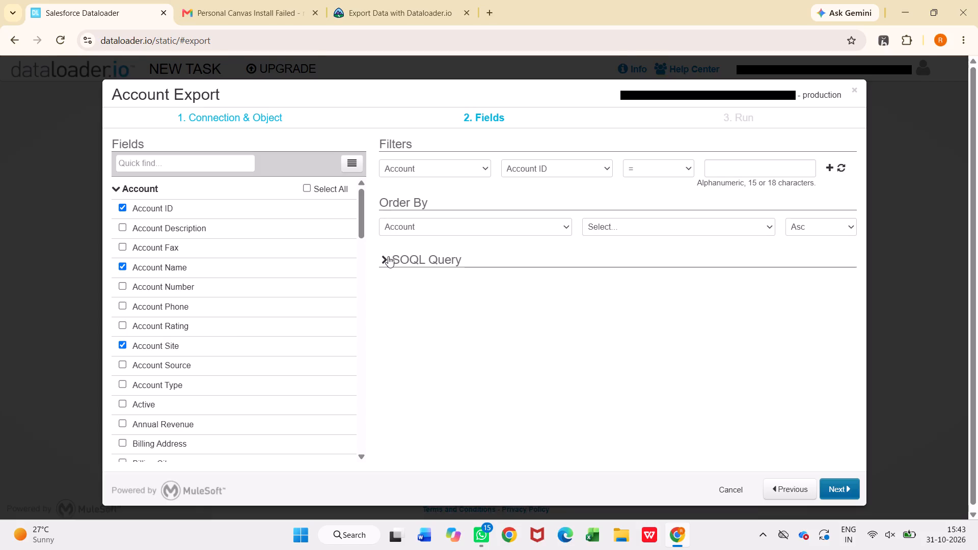
Expand the SOQL query and append the condition WHERE Type LIKE '%Customer%' after FROM Account.
click(388, 256)
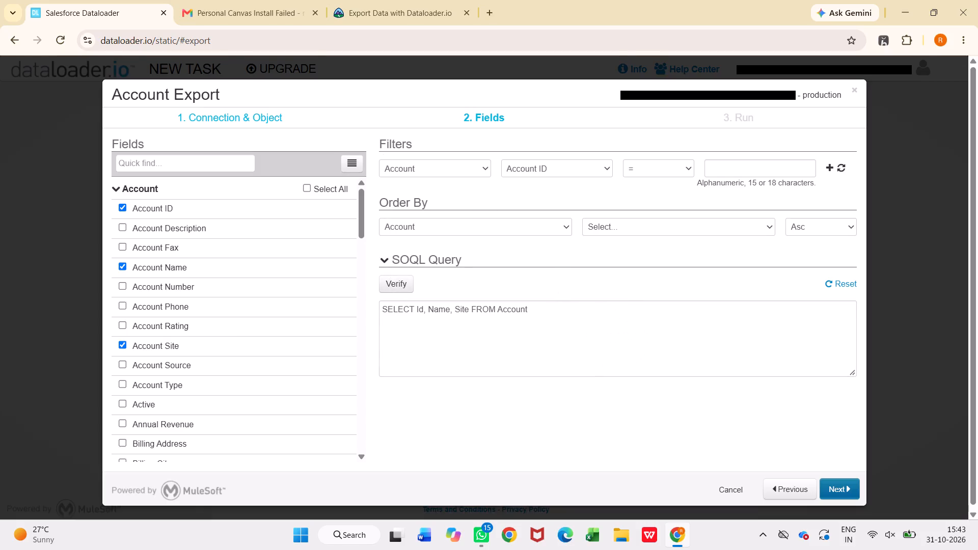
click(535, 309)
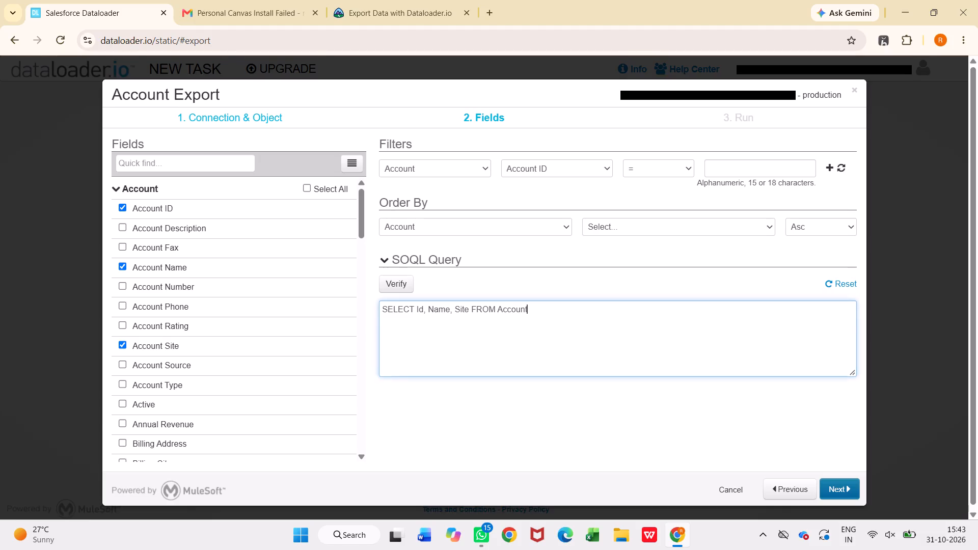
key(space)
key(ctrl+v)
Replace the LIKE operator in the SOQL query's Type condition with =, keeping '%Customer%' as the value.
key(Left)
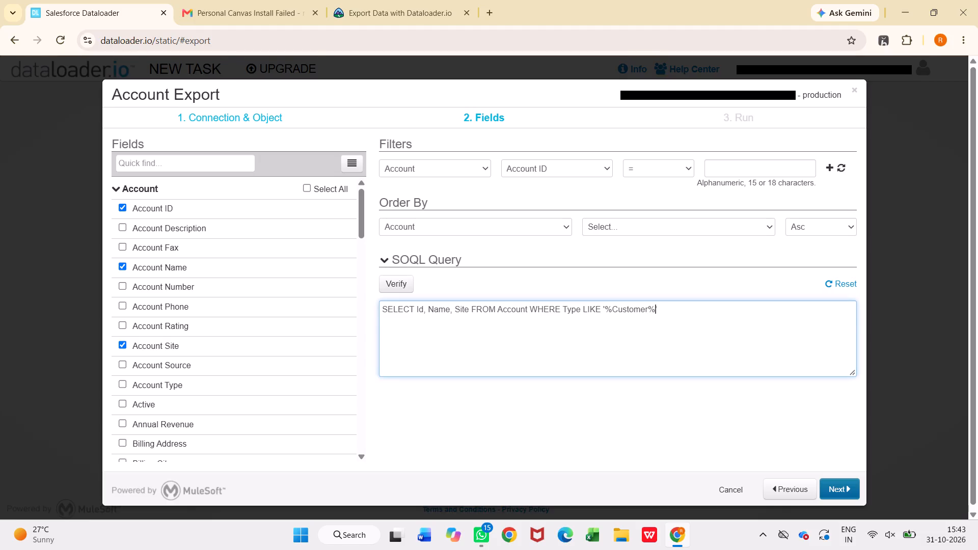
key(Left)
key(Left)
key(Left)
key(Left)
key(Left)
key(Left)
key(Left)
key(Left)
key(Left)
key(Left)
key(Left)
key(BackSpace)
key(BackSpace)
key(BackSpace)
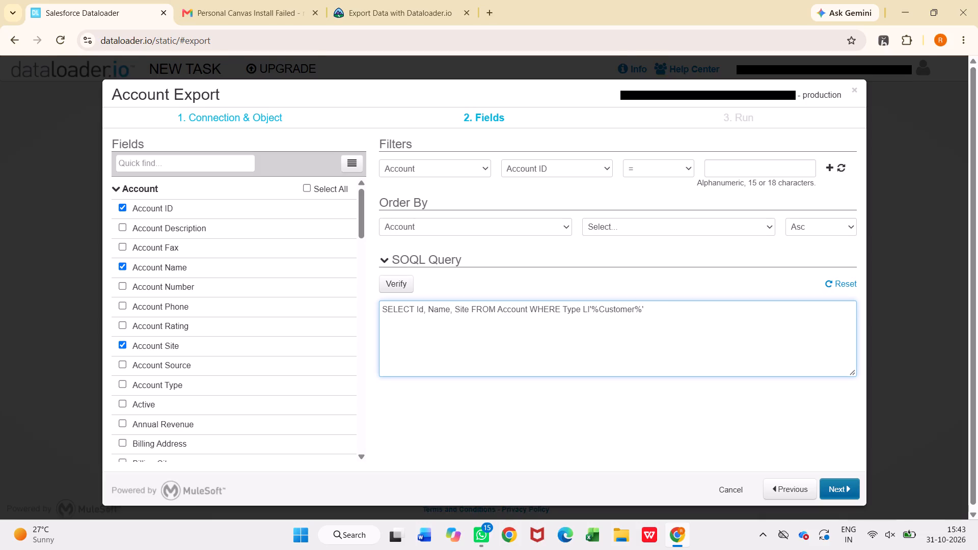
key(BackSpace)
key(BackSpace)
key(space)
text(=)
key(space)
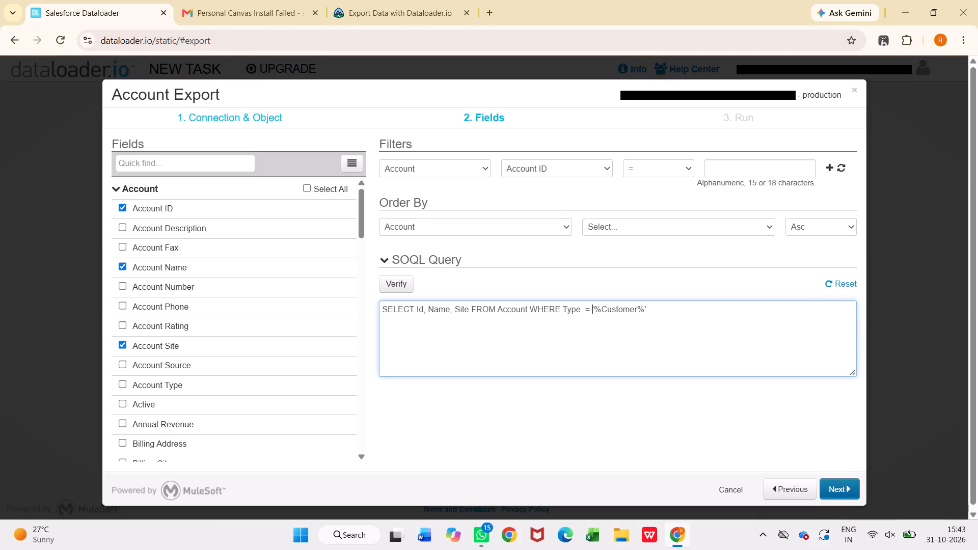
Verify the custom SOQL query, dismiss the notice about custom queries, and run the verification again.
click(387, 284)
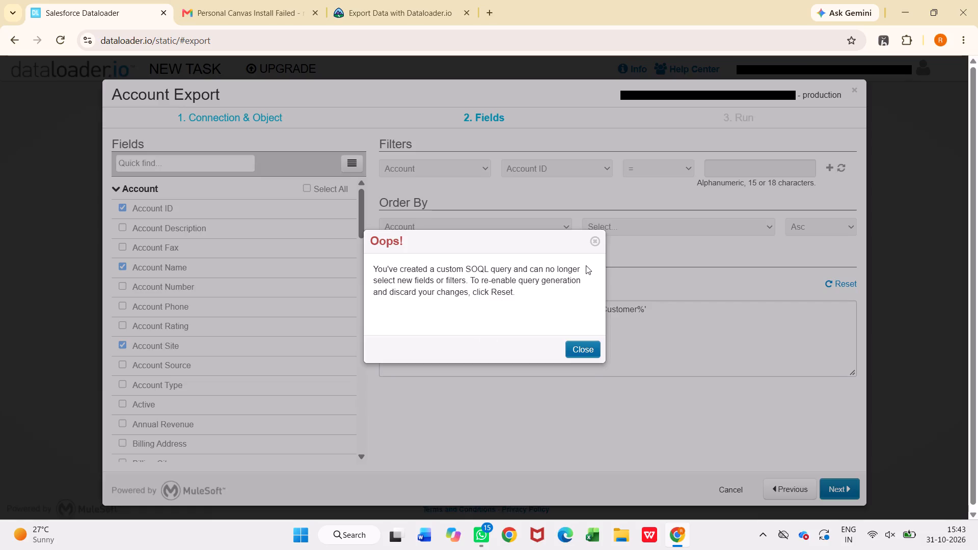
click(592, 244)
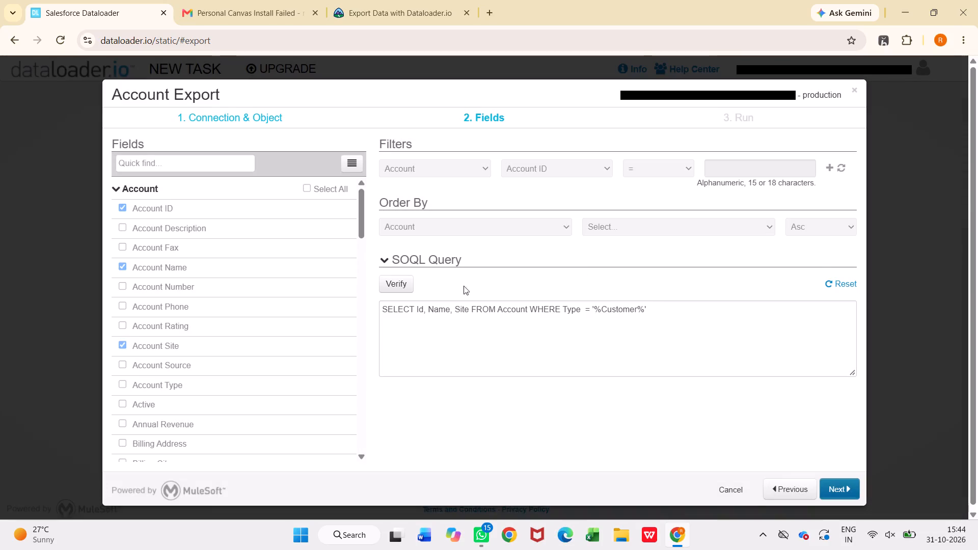
click(396, 290)
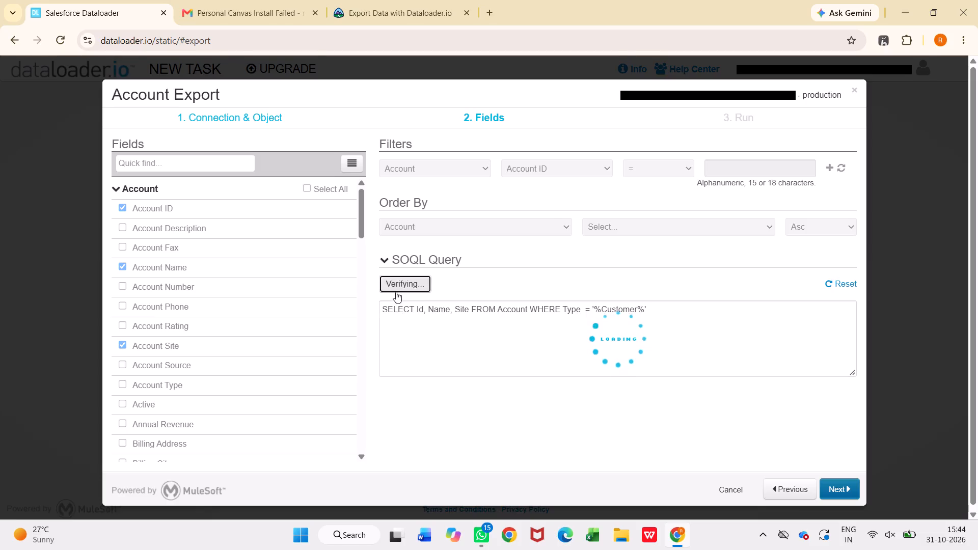
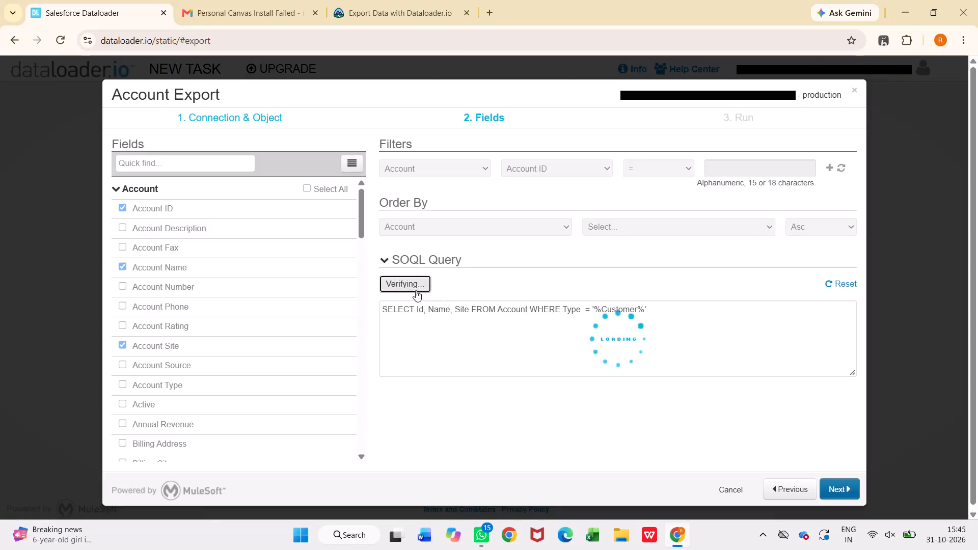
Cancel the Account export whose SOQL query is still being verified.
double_click(729, 489)
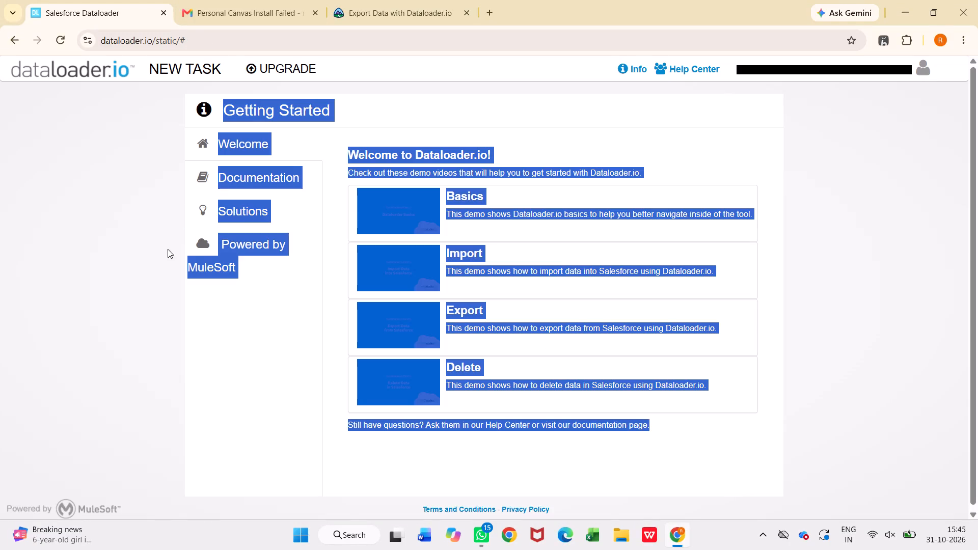
click(292, 374)
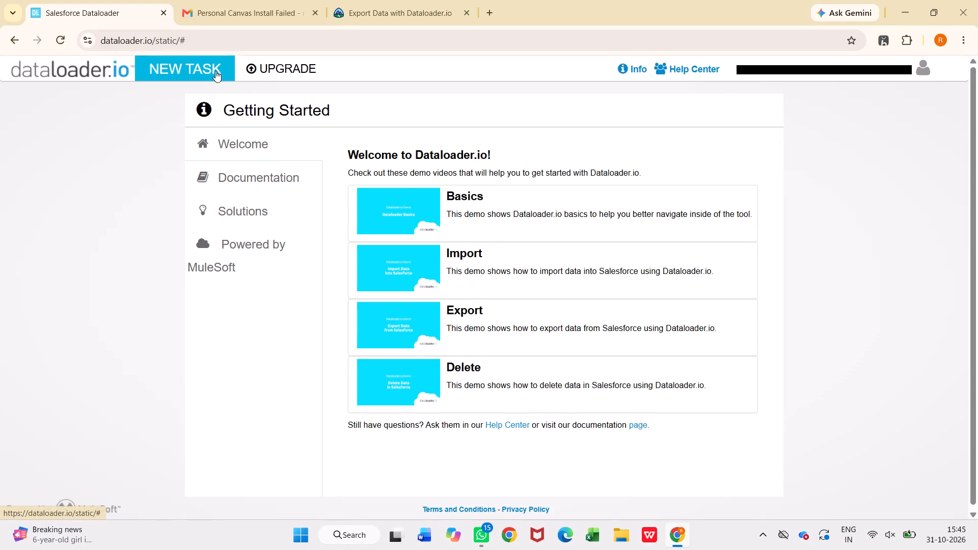
Set up a new export of the Account object with the Account ID, Account Name and Account Site fields.
click(215, 71)
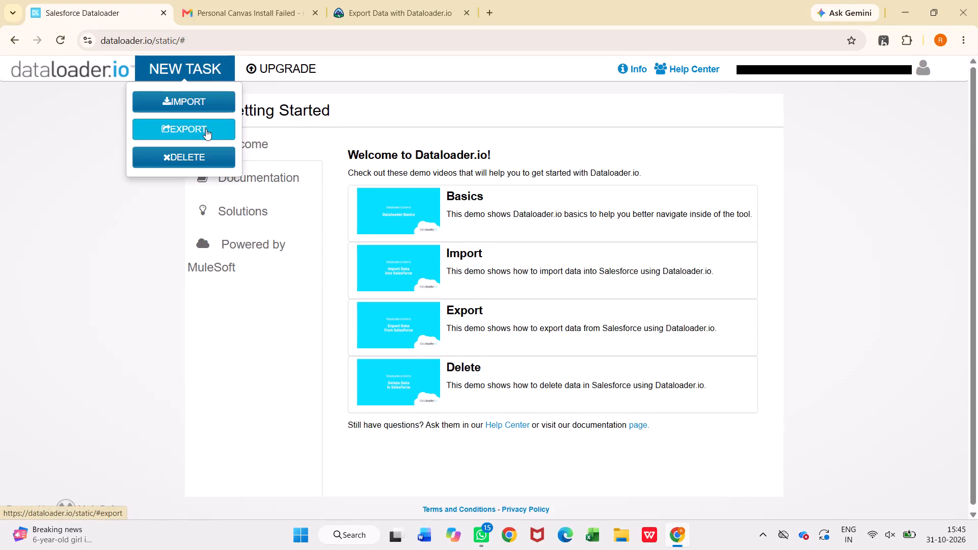
click(206, 129)
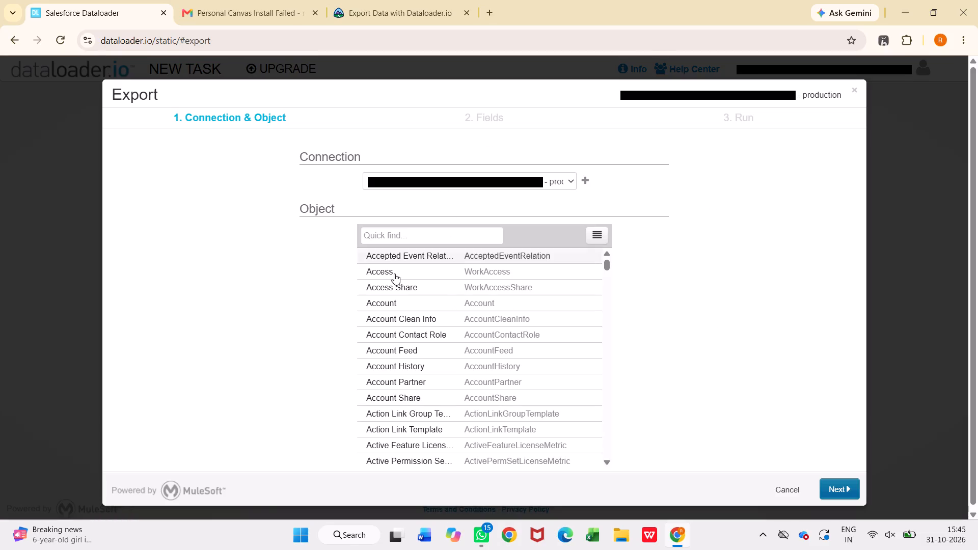
click(392, 302)
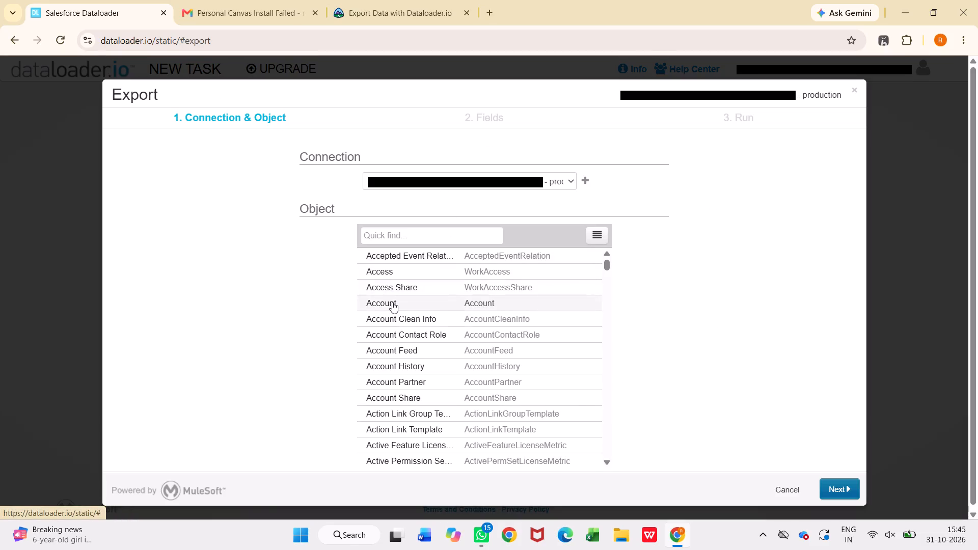
click(859, 492)
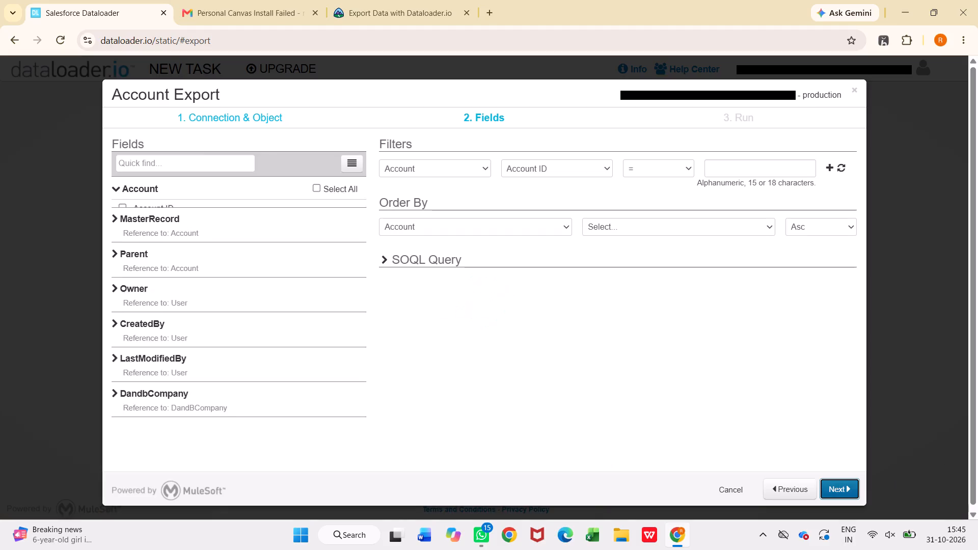
click(165, 206)
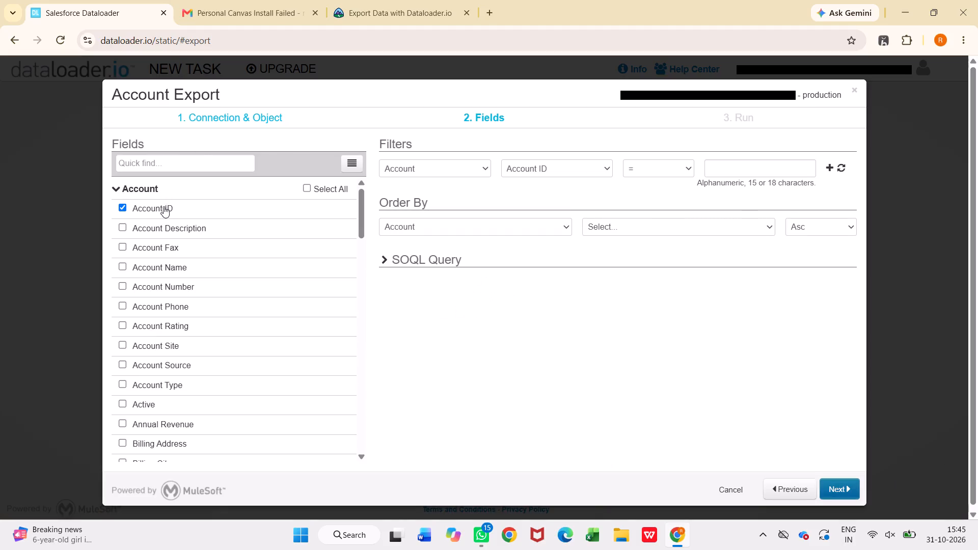
click(178, 269)
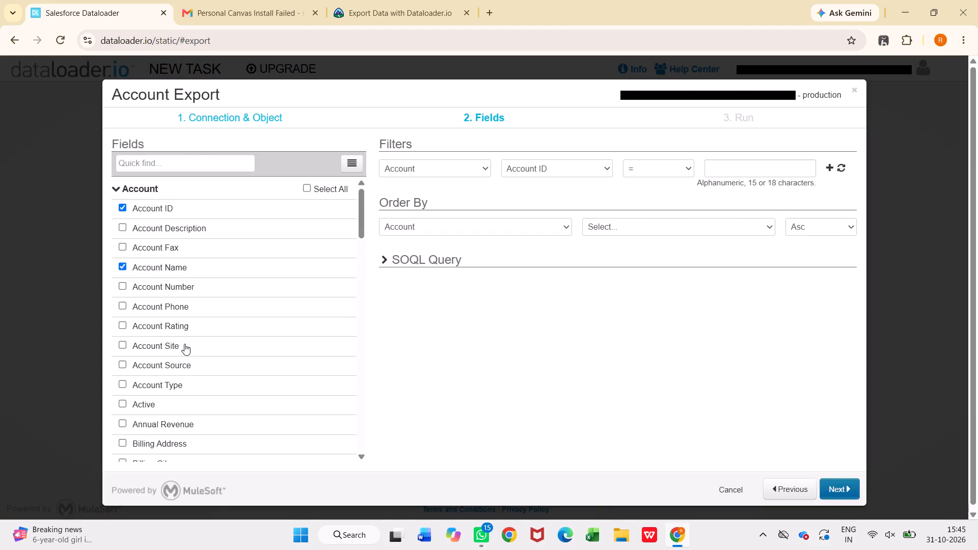
click(184, 345)
Expand the SOQL query and append the condition WHERE Type LIKE '%Customer%' after FROM Account.
click(385, 261)
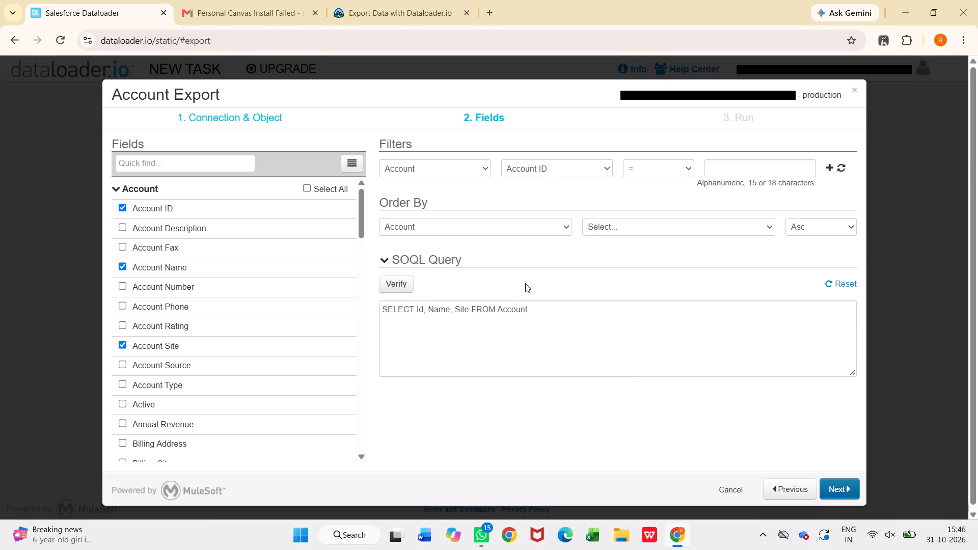
click(535, 312)
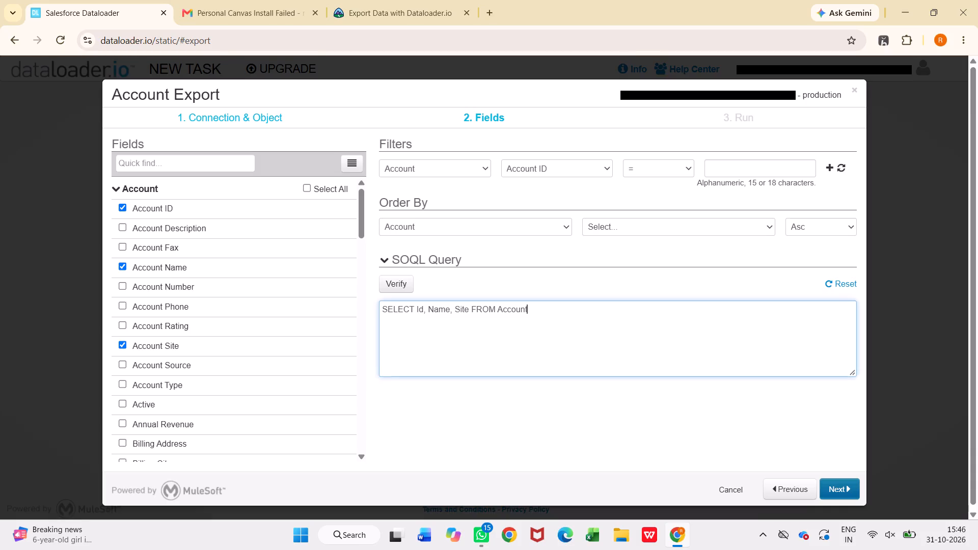
key(space)
key(ctrl+v)
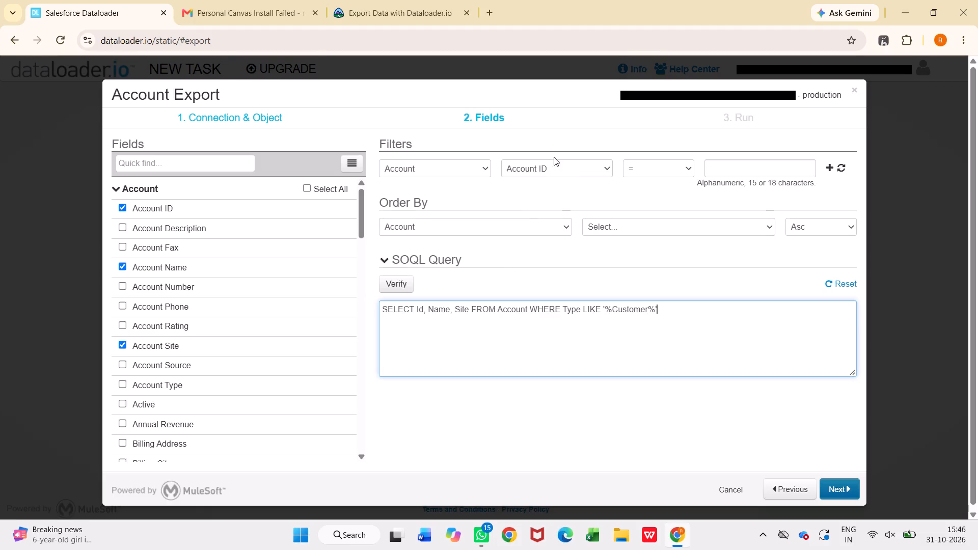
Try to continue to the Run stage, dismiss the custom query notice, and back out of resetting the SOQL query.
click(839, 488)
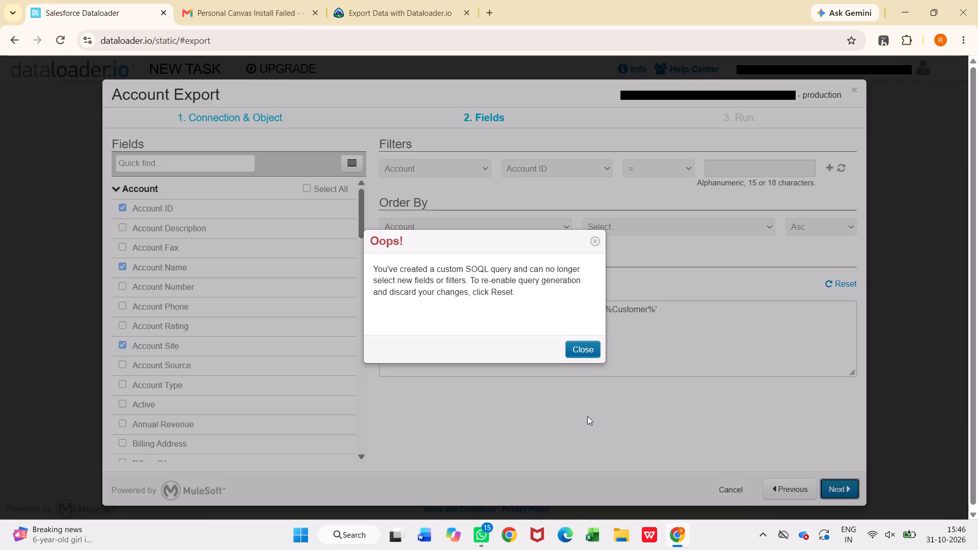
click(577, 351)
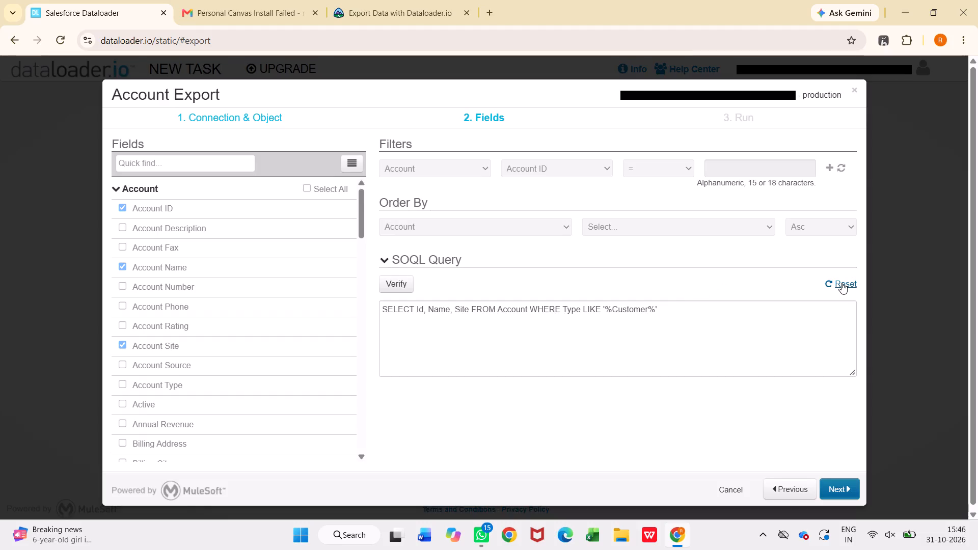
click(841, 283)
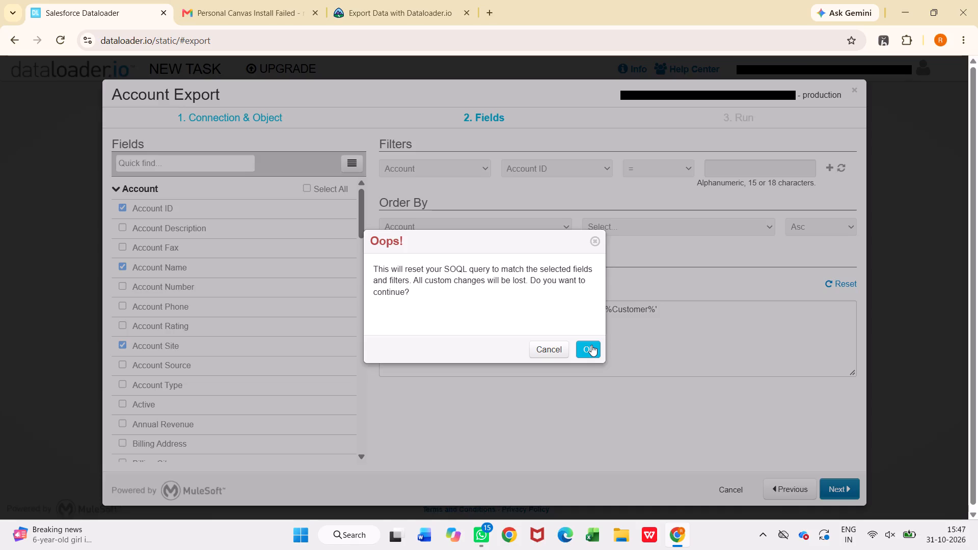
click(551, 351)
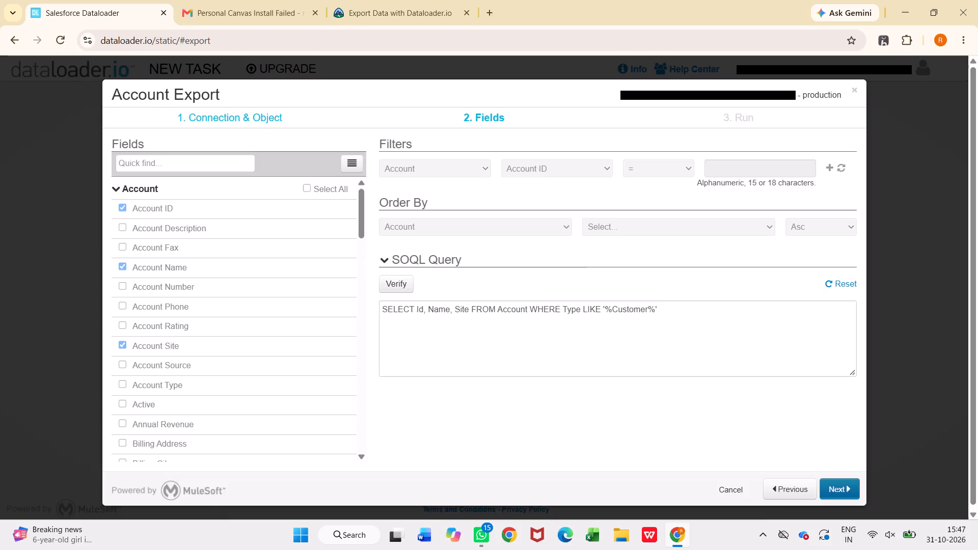
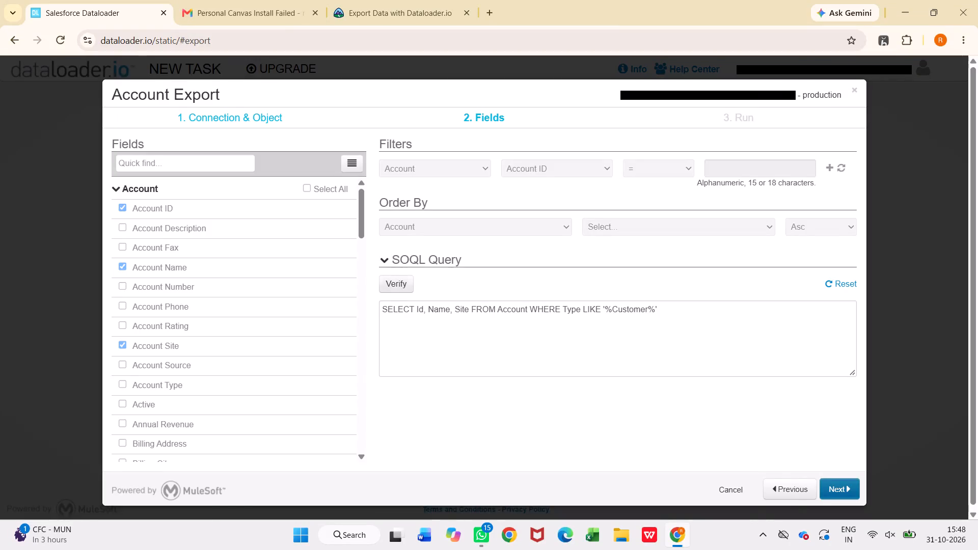
Continue the Account export to the Run stage and look over its destination folder and advanced options.
click(830, 486)
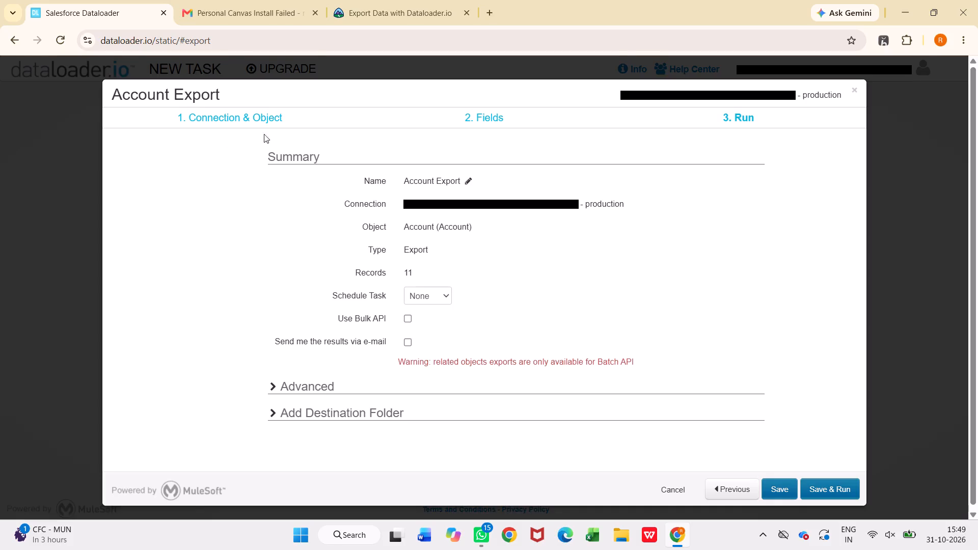
click(268, 409)
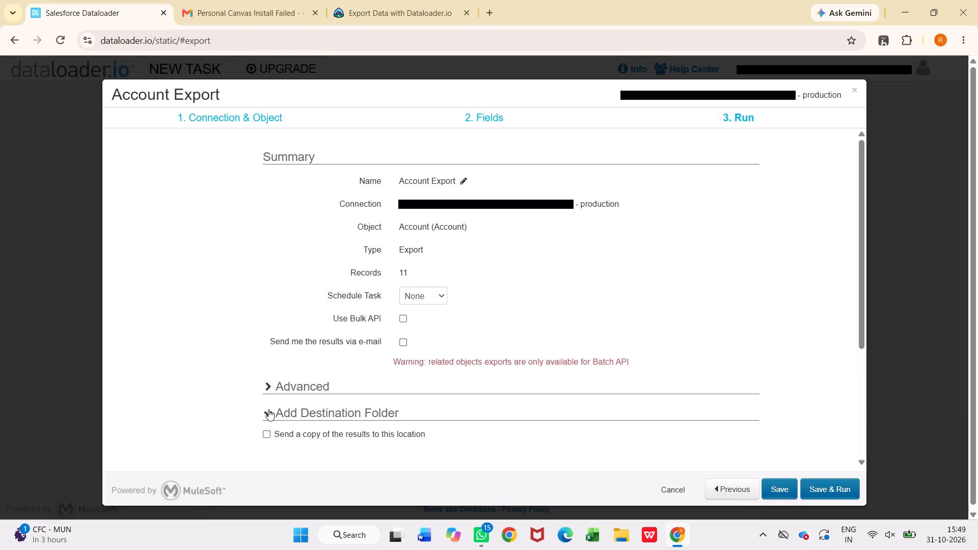
click(268, 409)
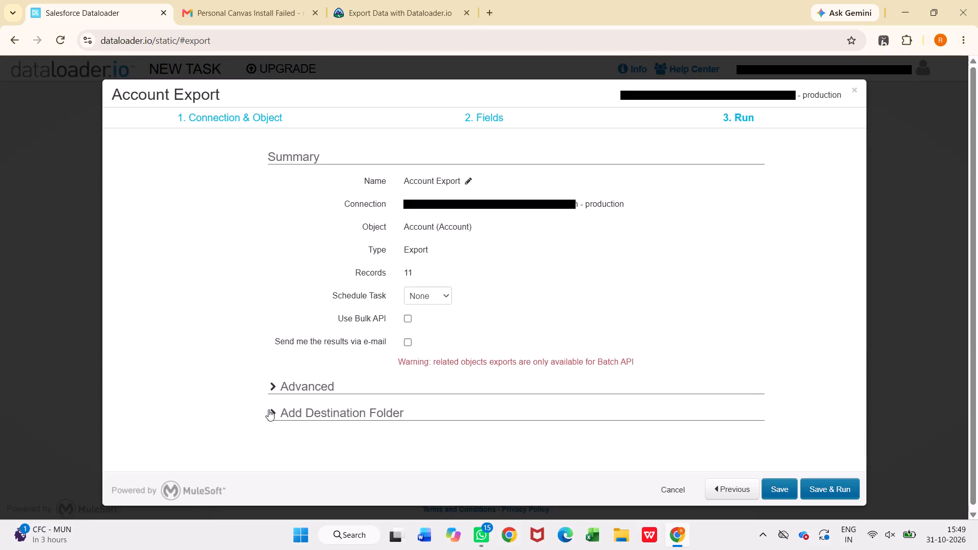
click(273, 388)
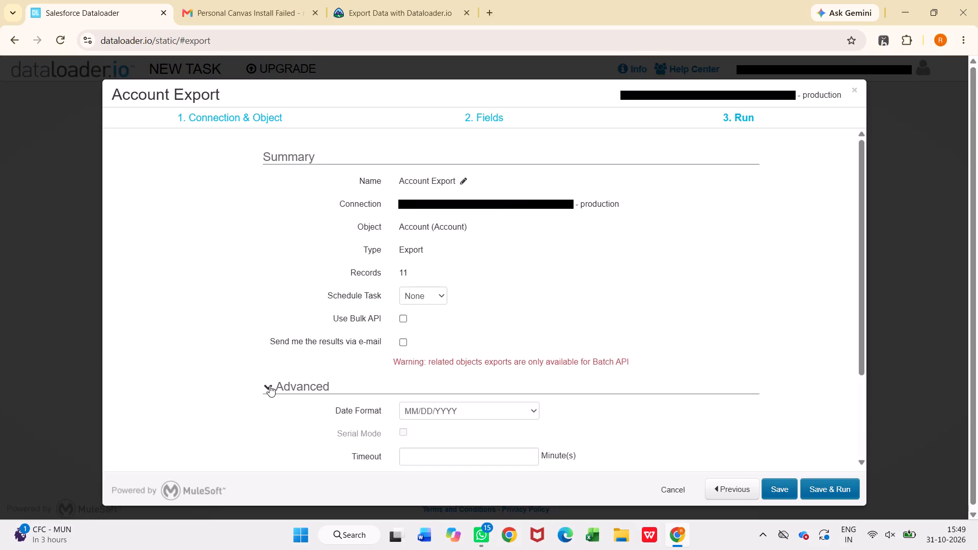
click(269, 386)
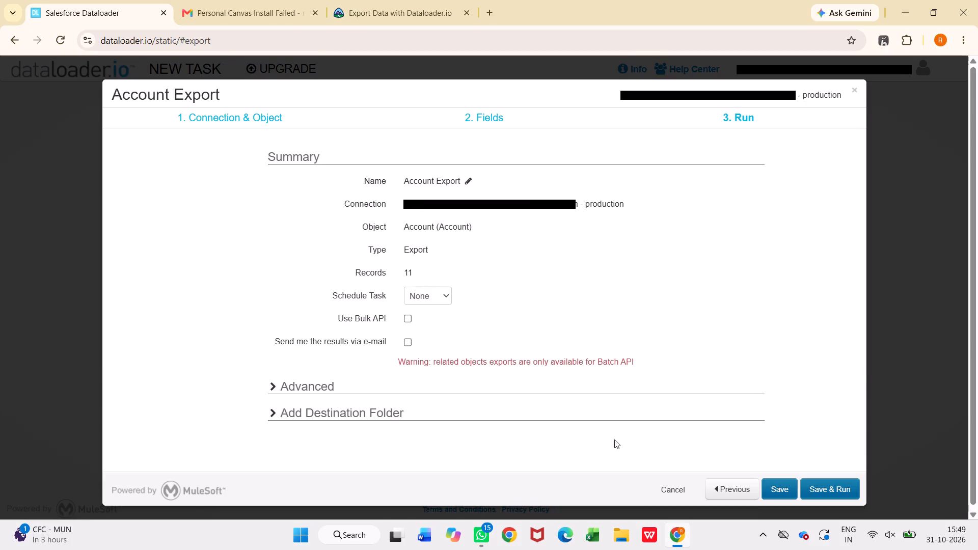
Go back to the Fields stage to review the SOQL query, and proceed towards the Run stage again.
click(727, 483)
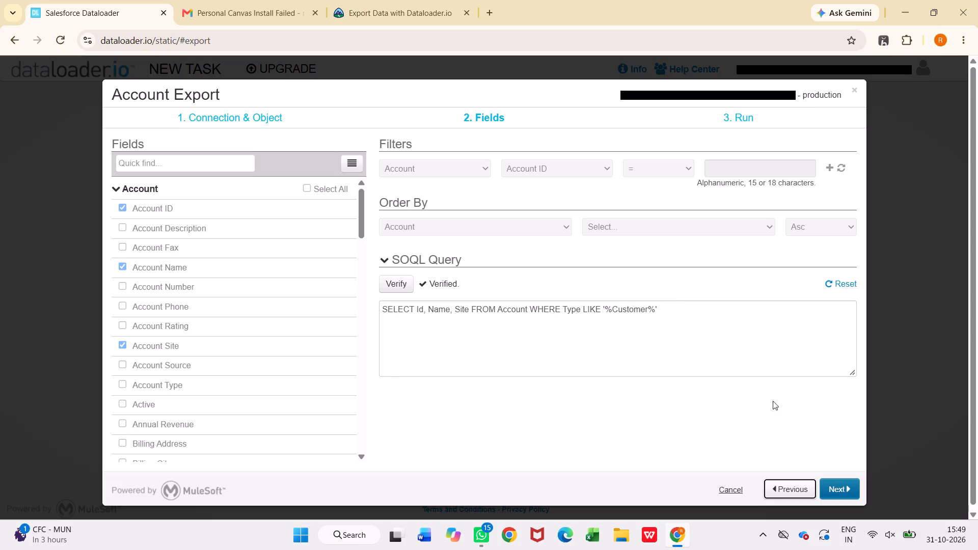
click(844, 485)
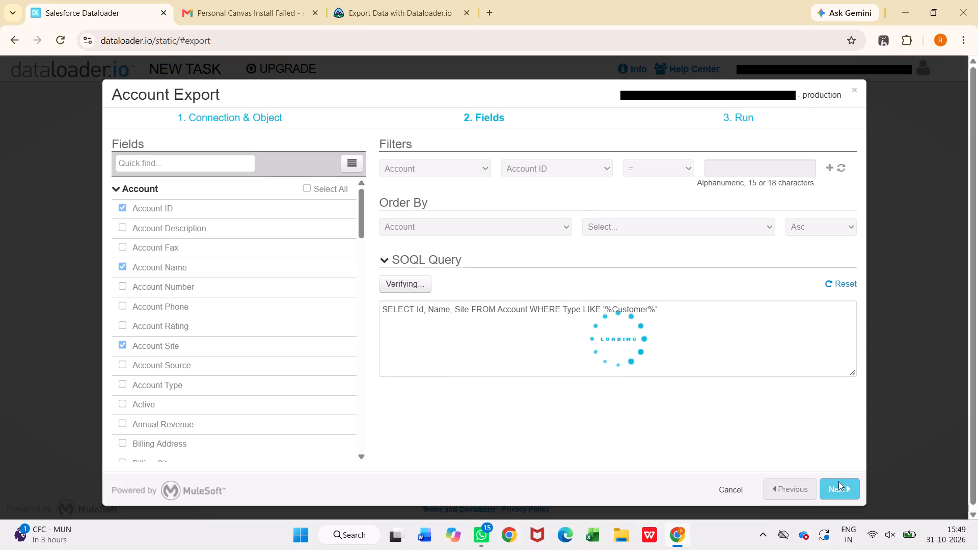
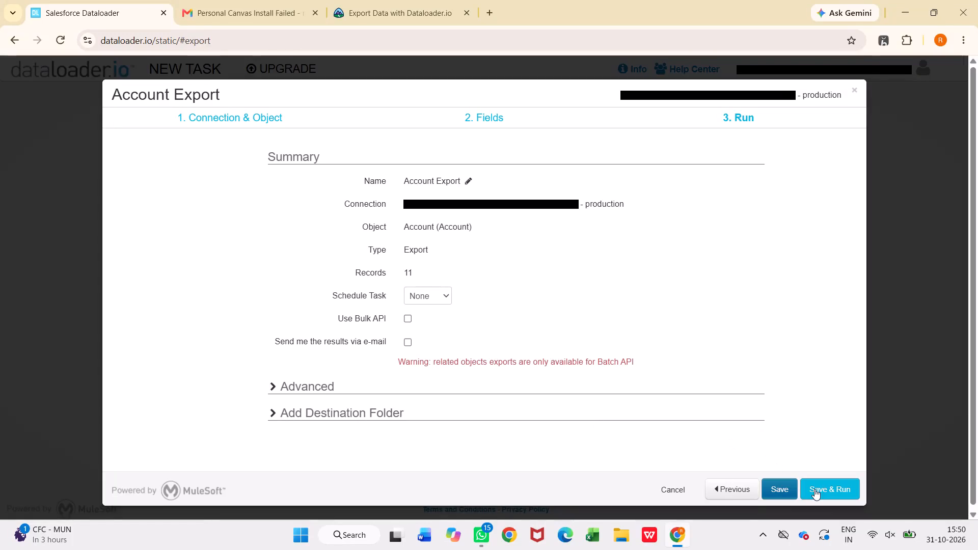
Save and run the Account Export task.
click(816, 491)
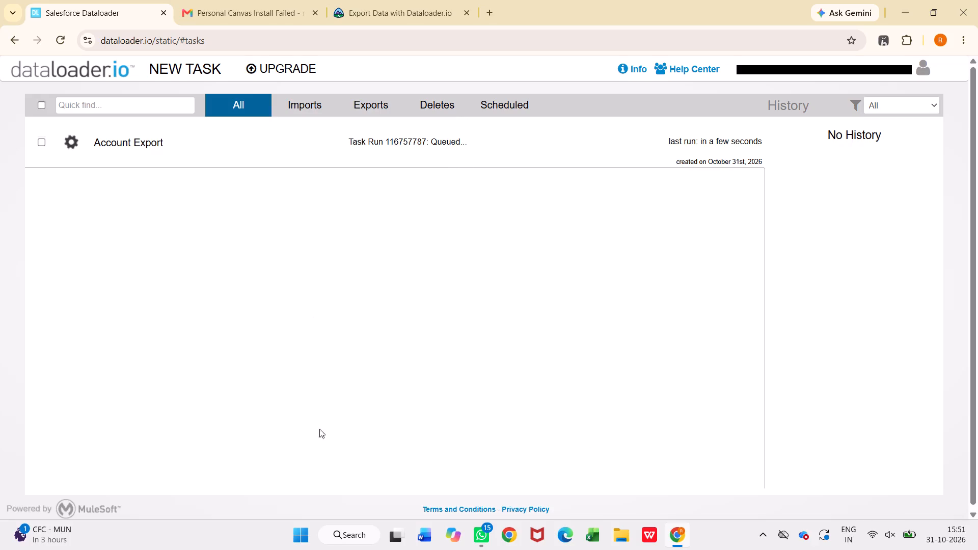
click(343, 359)
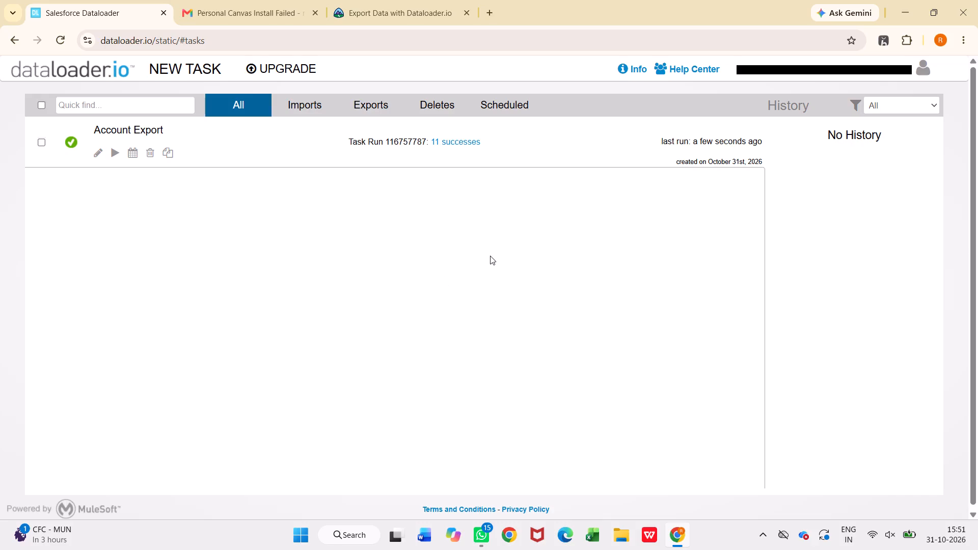
Download the successful records CSV from the Account Export task run and open it.
click(456, 139)
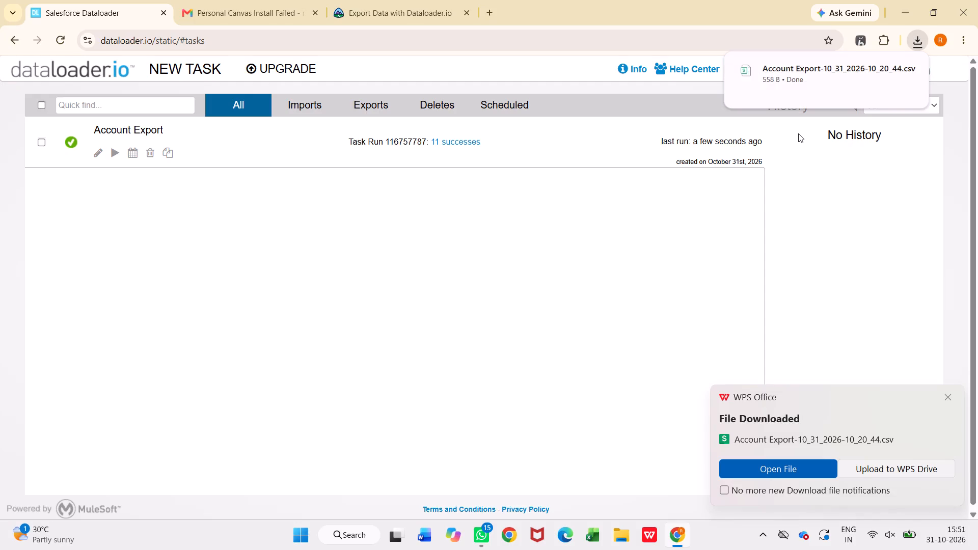
click(782, 70)
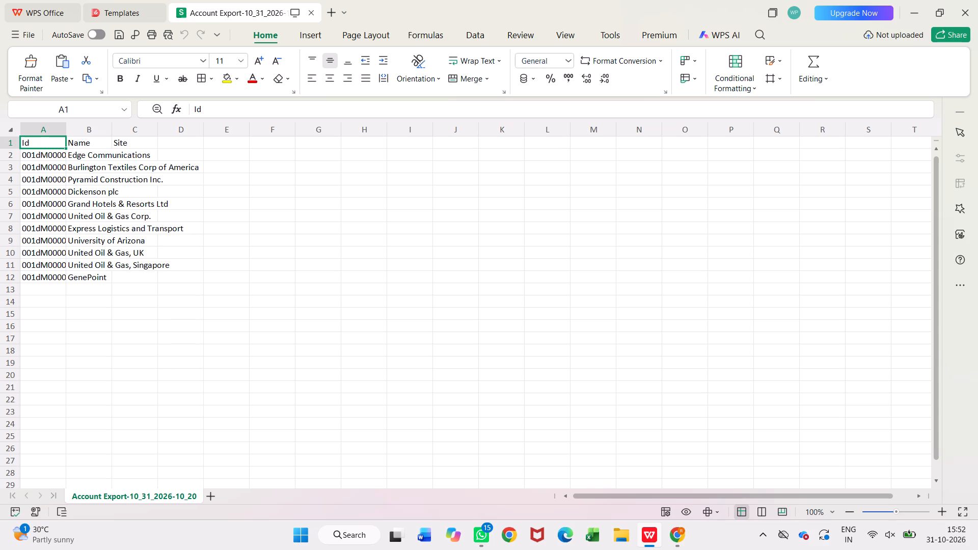
Switch to the Trailhead page in Chrome, read the CSV sorting and saving instructions, and copy the filename Accounts Export.
click(677, 538)
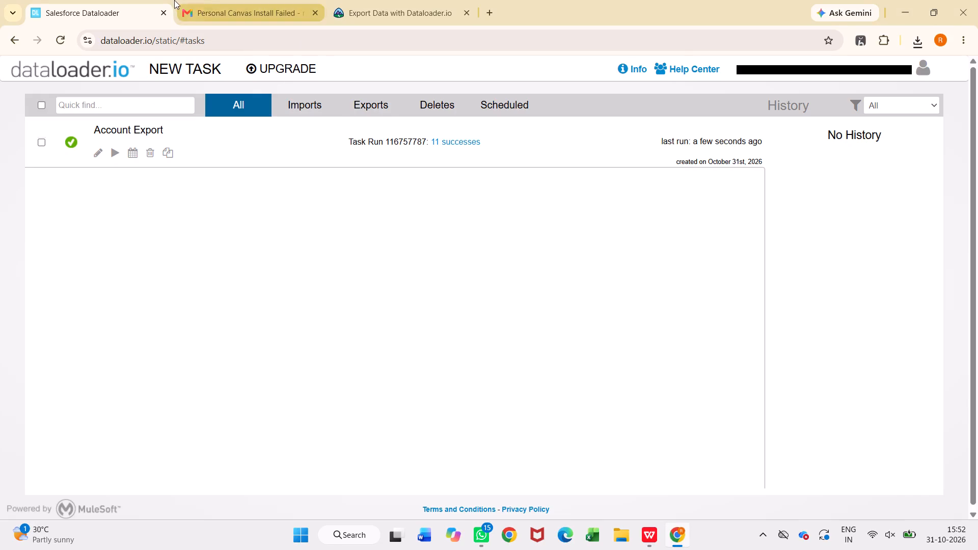
click(374, 6)
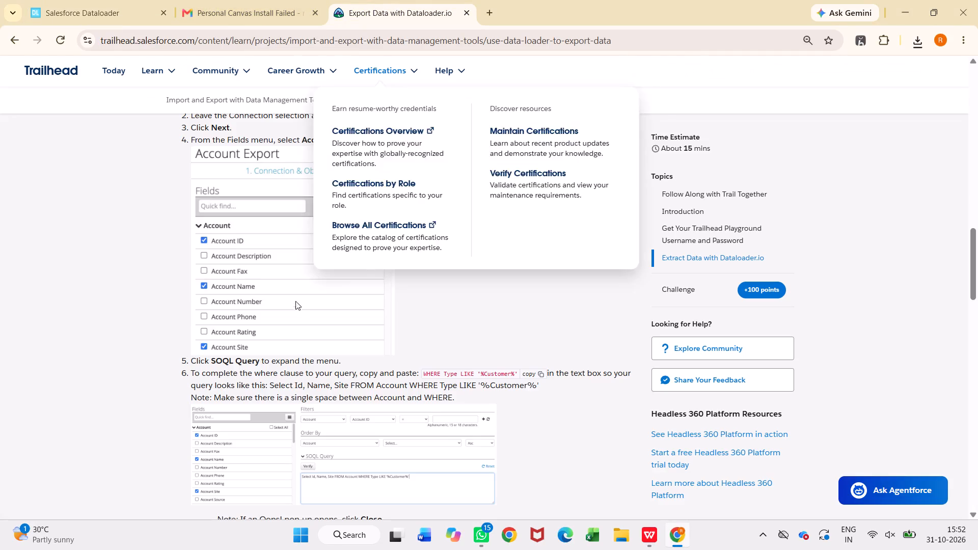
scroll(387, 382, down, 6)
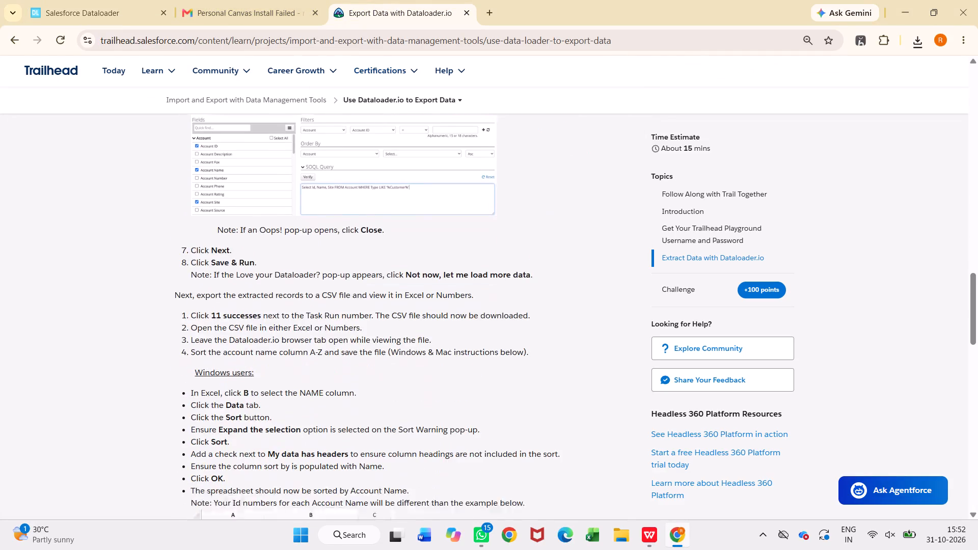
scroll(387, 382, down, 4)
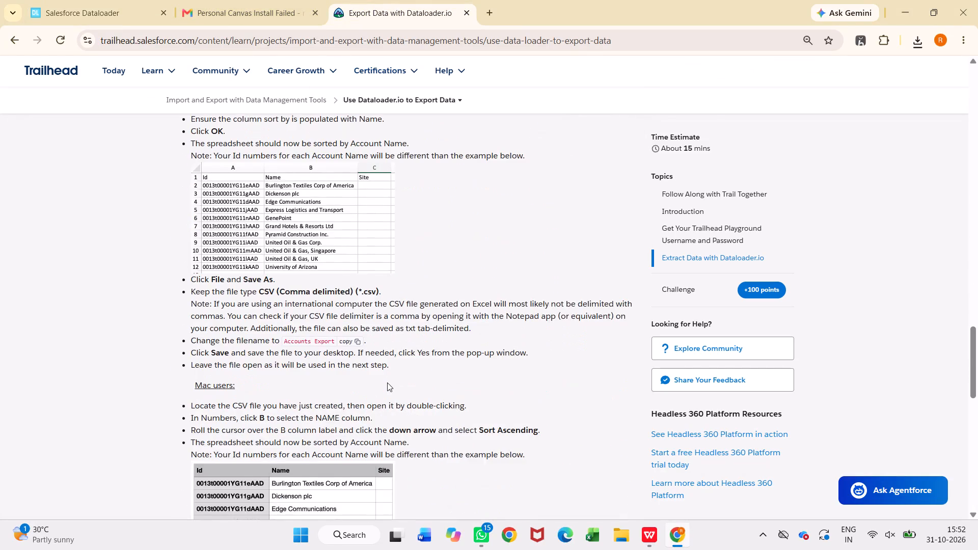
scroll(387, 382, down, 1)
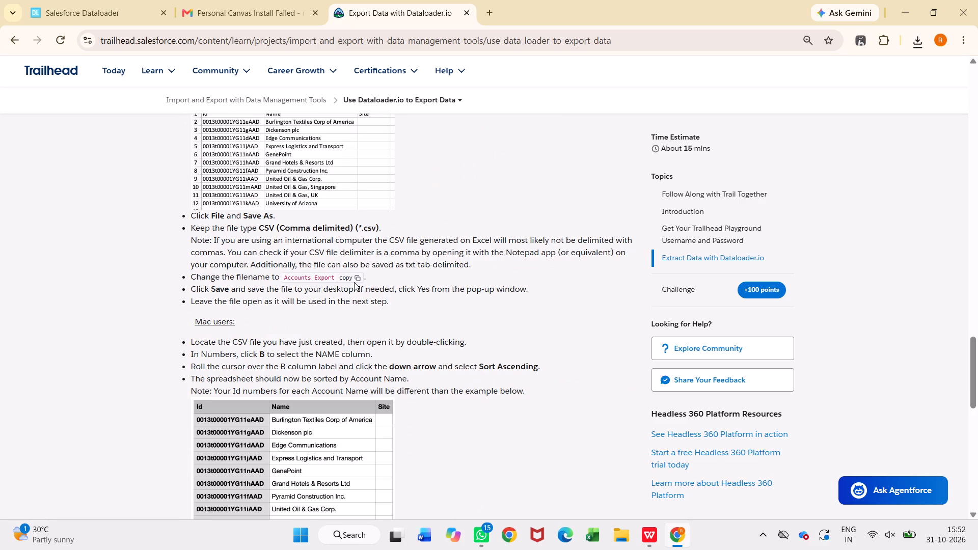
click(354, 280)
Switch back to the Account Export CSV in WPS Office.
click(646, 530)
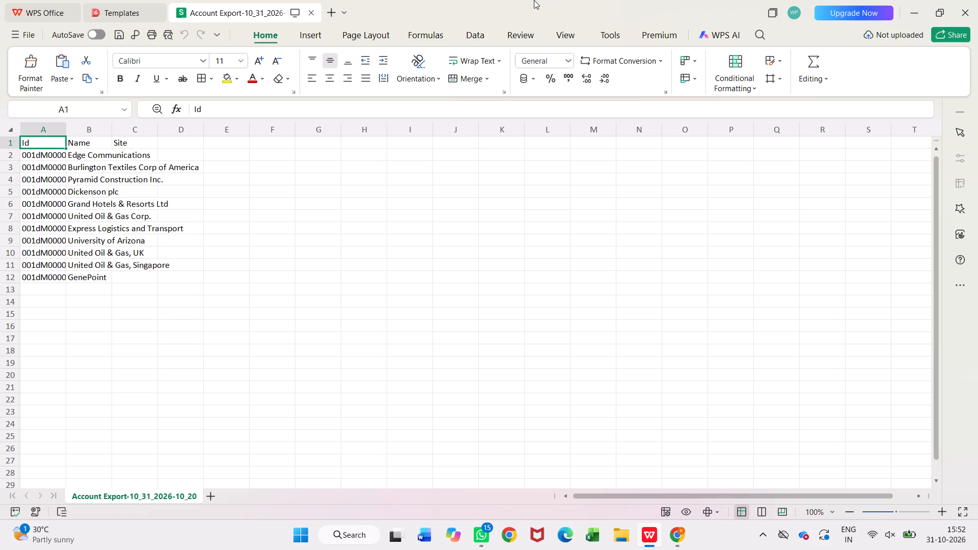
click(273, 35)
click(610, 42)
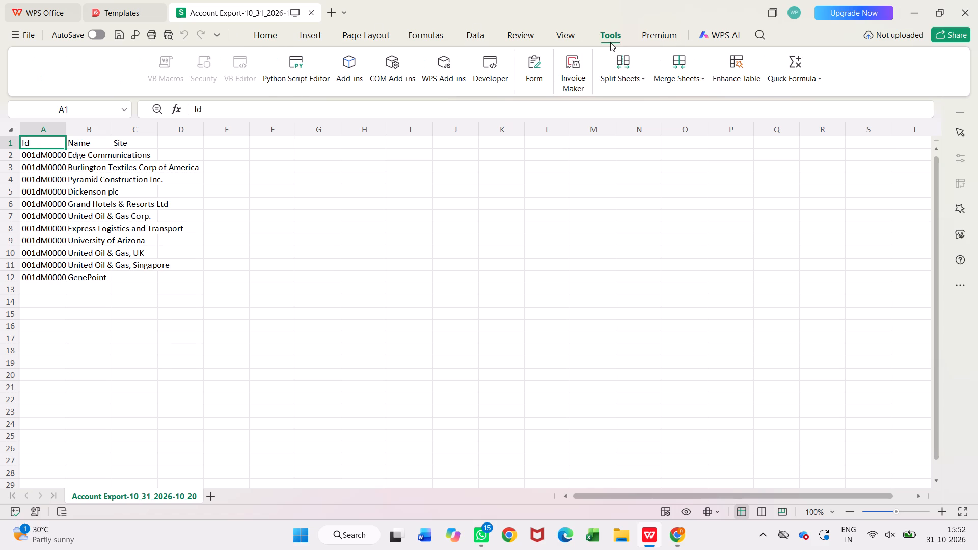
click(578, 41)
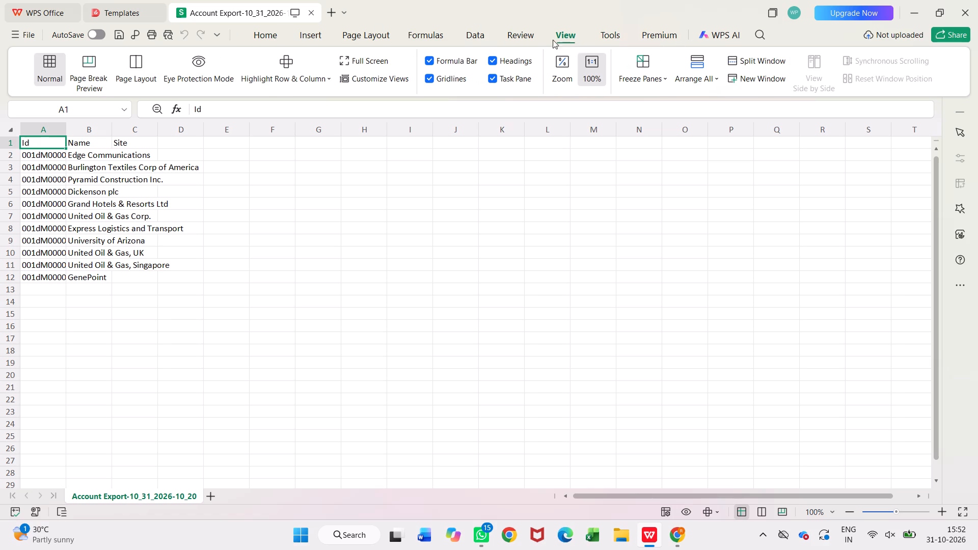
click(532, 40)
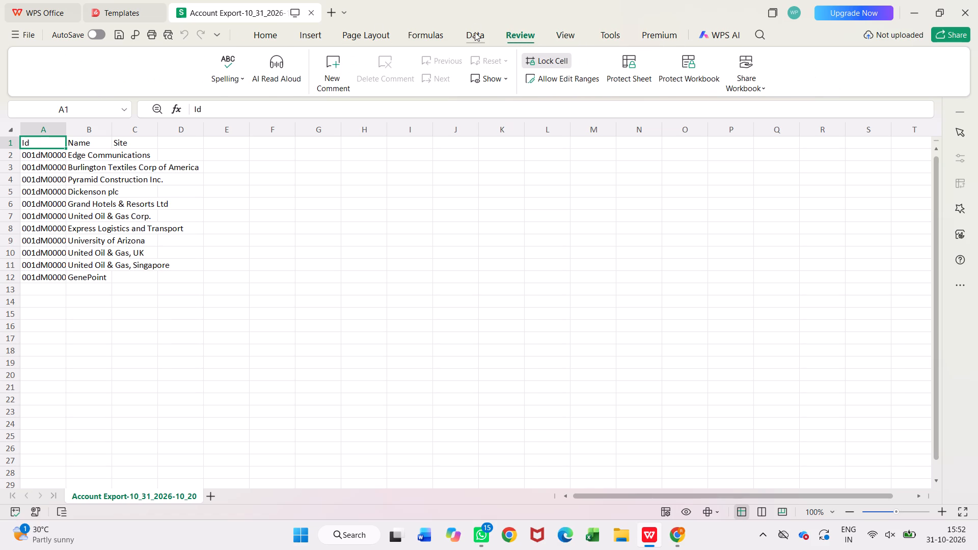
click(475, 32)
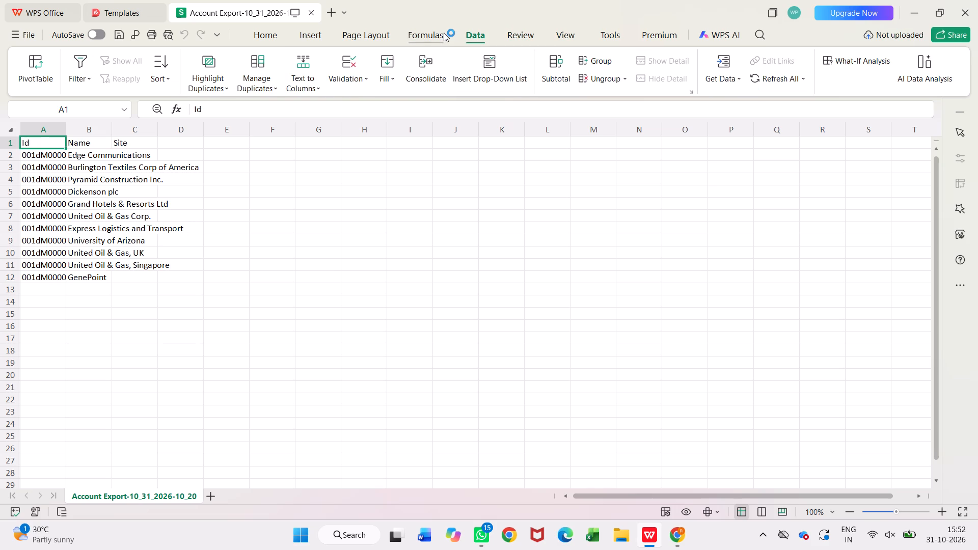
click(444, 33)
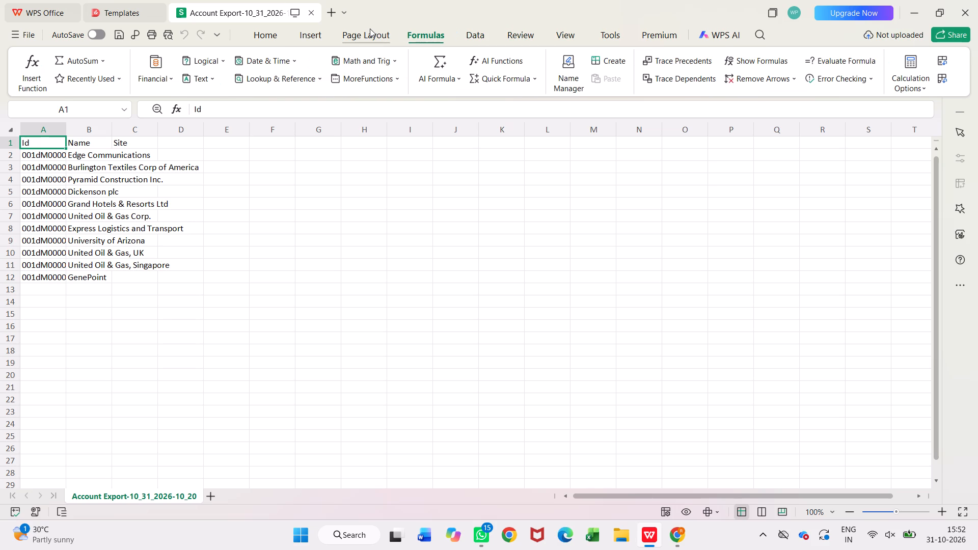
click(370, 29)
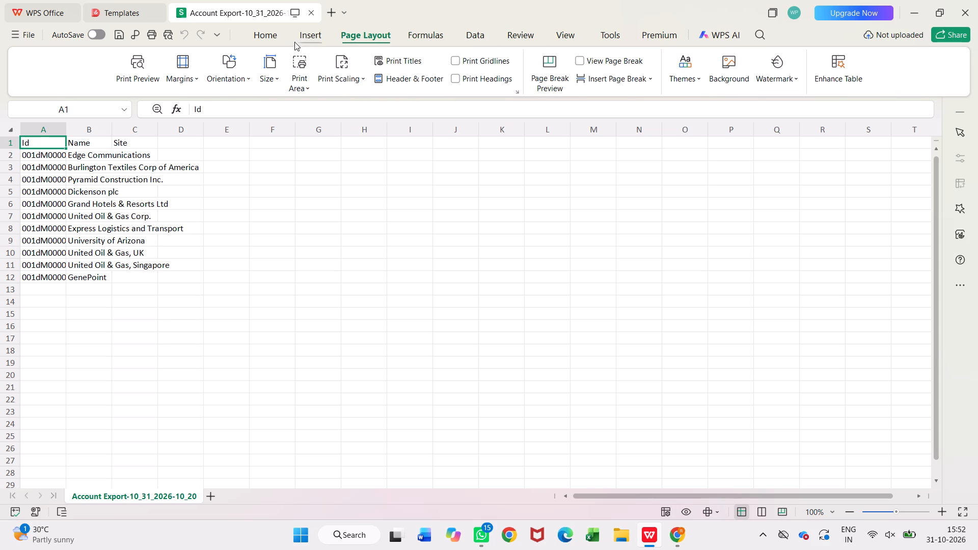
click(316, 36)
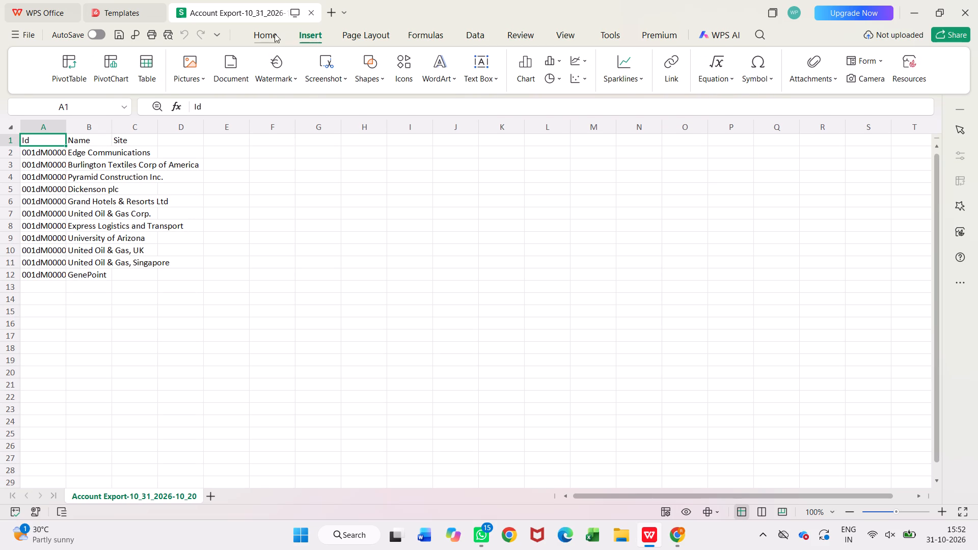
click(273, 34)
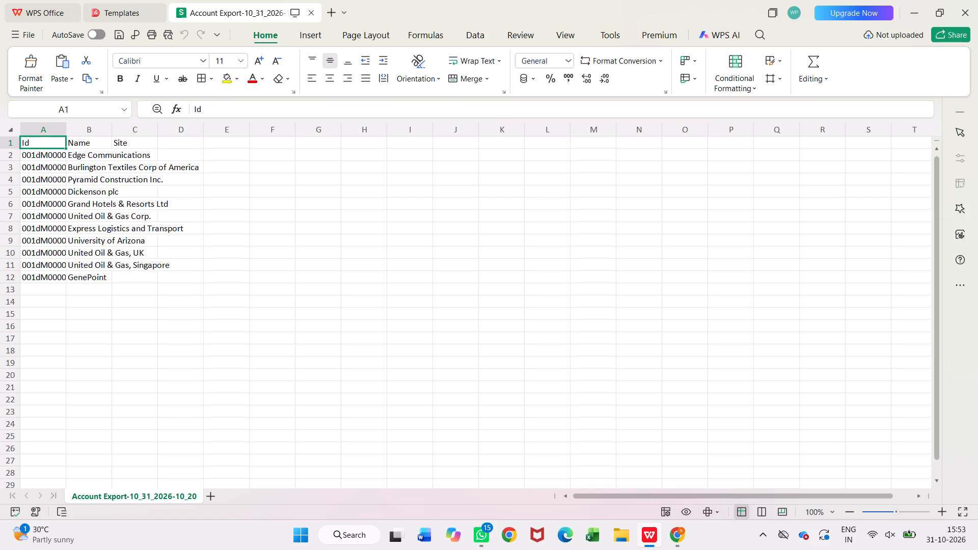
Sort the Name column smallest to largest, expanding the selection to include the adjacent data.
drag(69, 152, 96, 234)
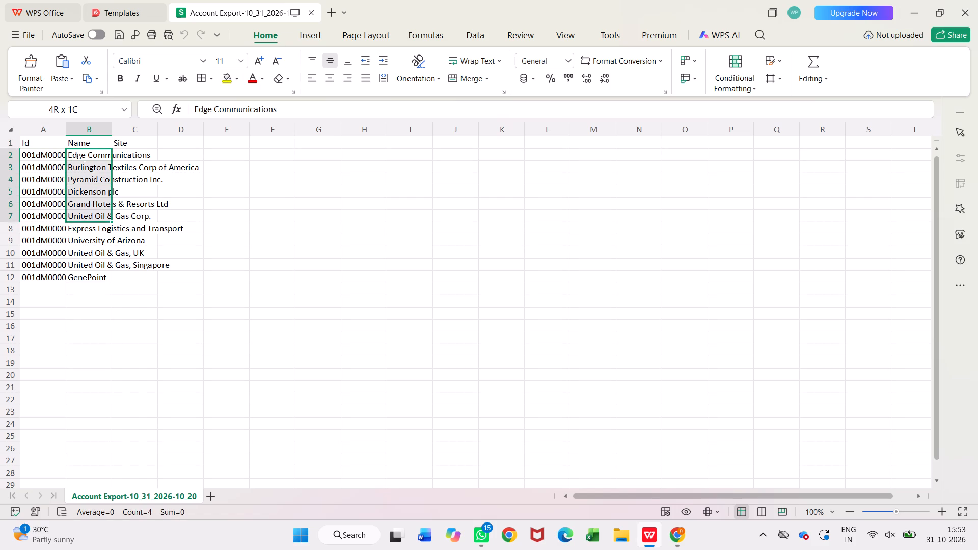
drag(96, 234, 94, 282)
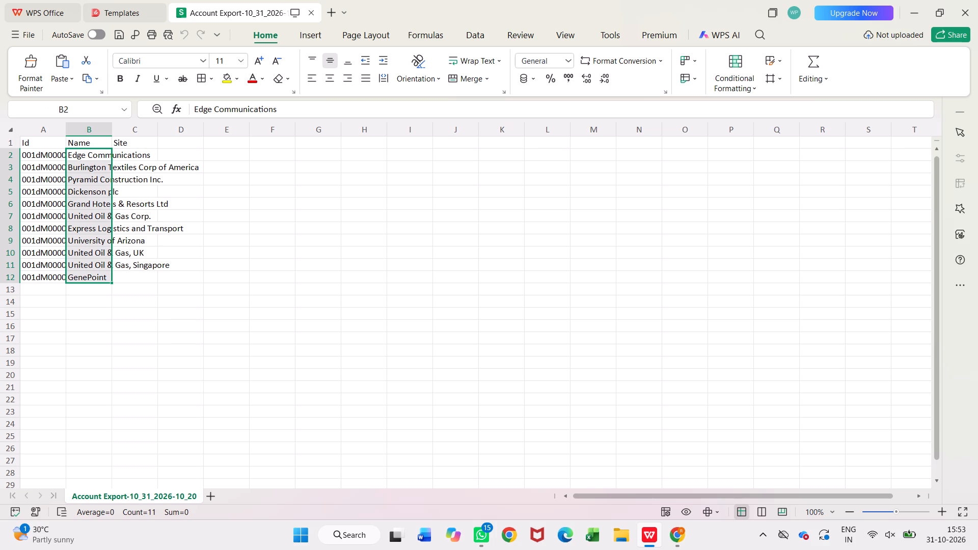
click(88, 127)
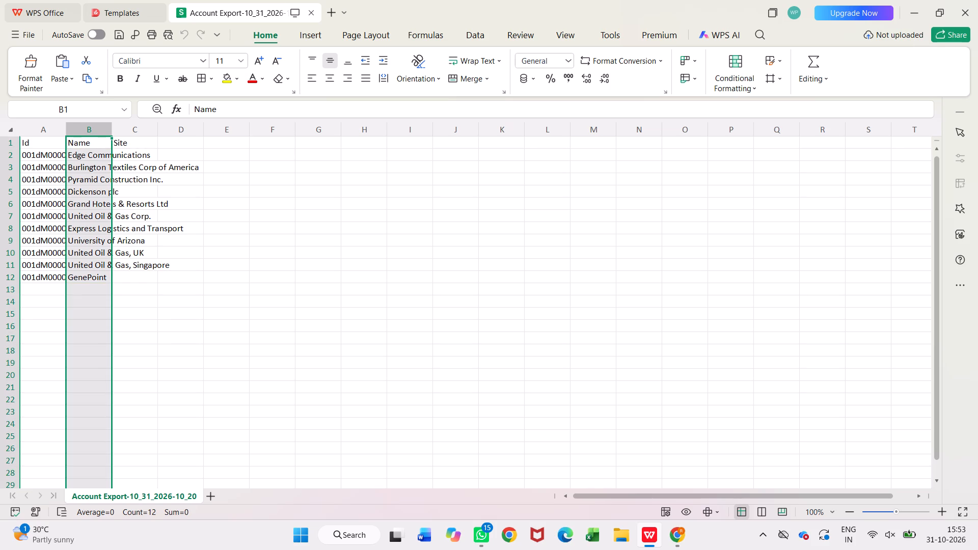
click(268, 32)
click(824, 80)
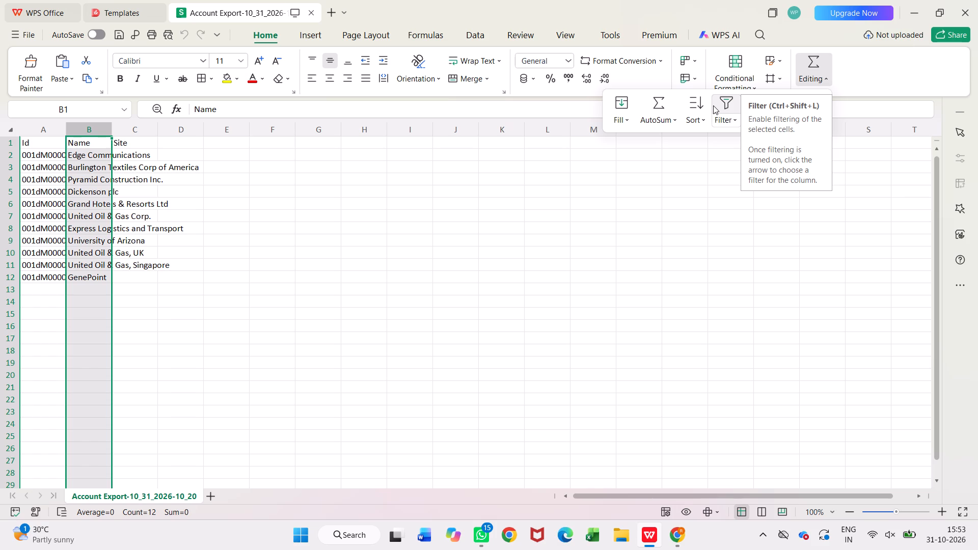
click(738, 115)
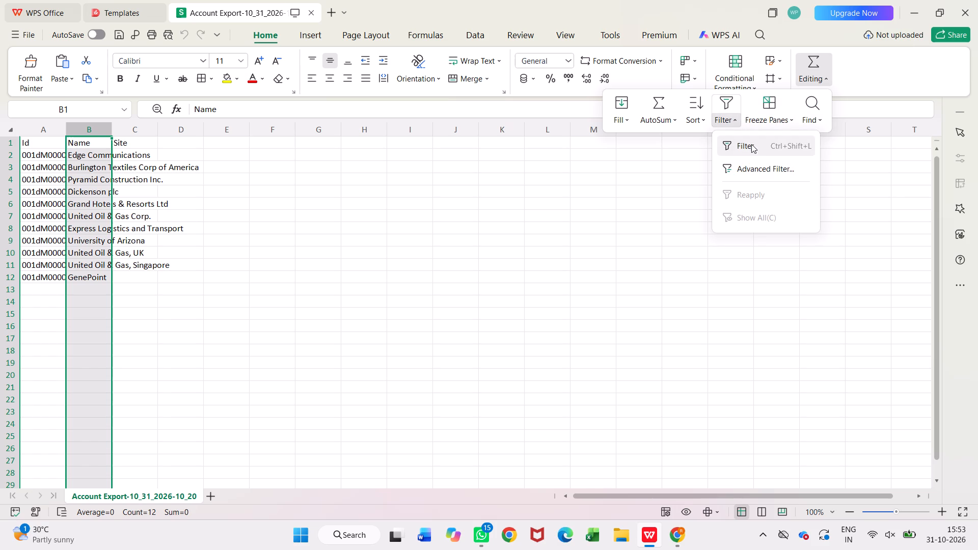
click(703, 123)
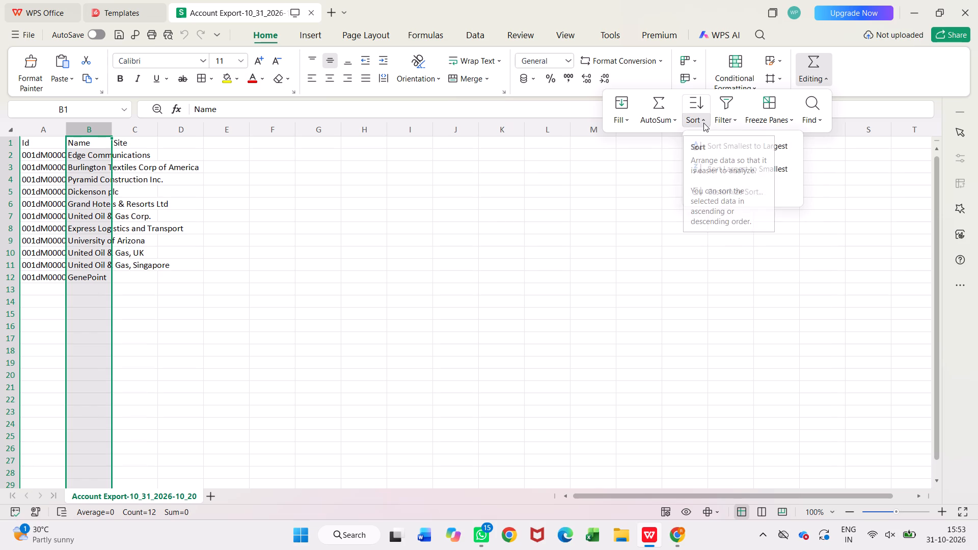
click(703, 123)
click(703, 122)
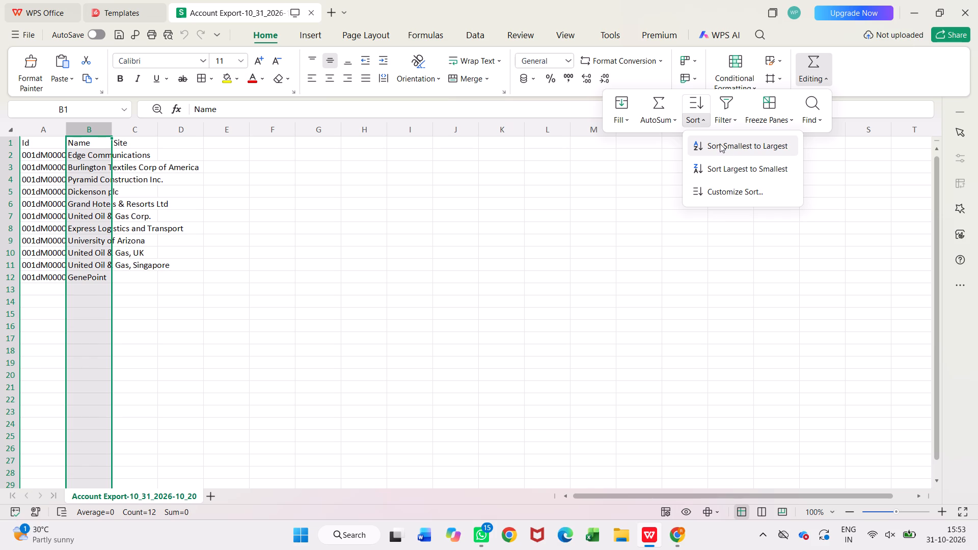
click(720, 144)
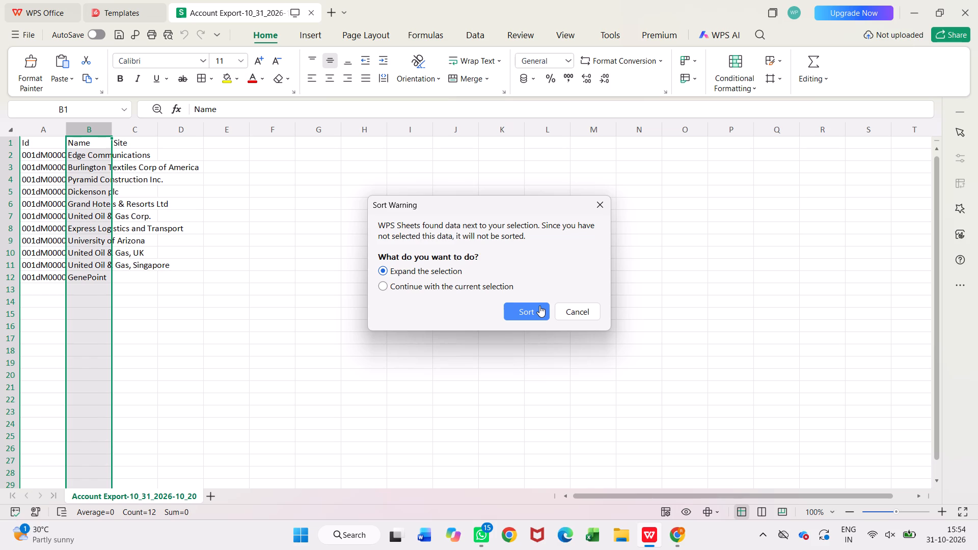
click(539, 306)
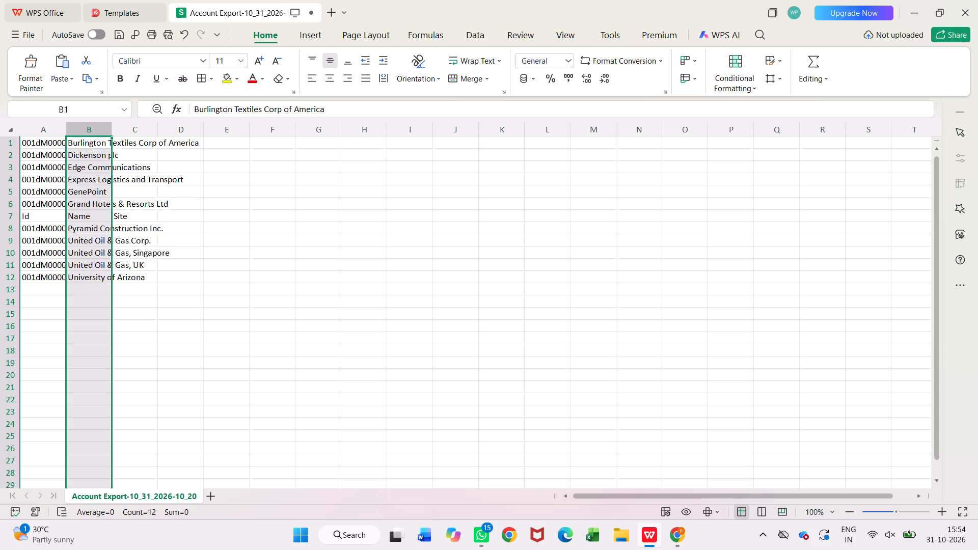
Switch to the Trailhead page in Chrome and verify the Use Dataloader.io to Export Data step.
click(675, 530)
scroll(406, 329, down, 5)
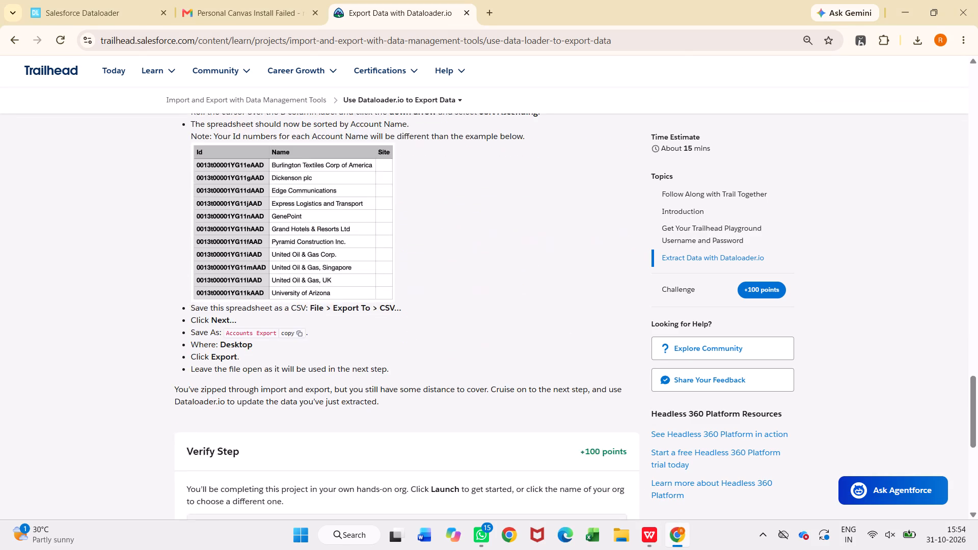
scroll(407, 331, down, 7)
click(306, 224)
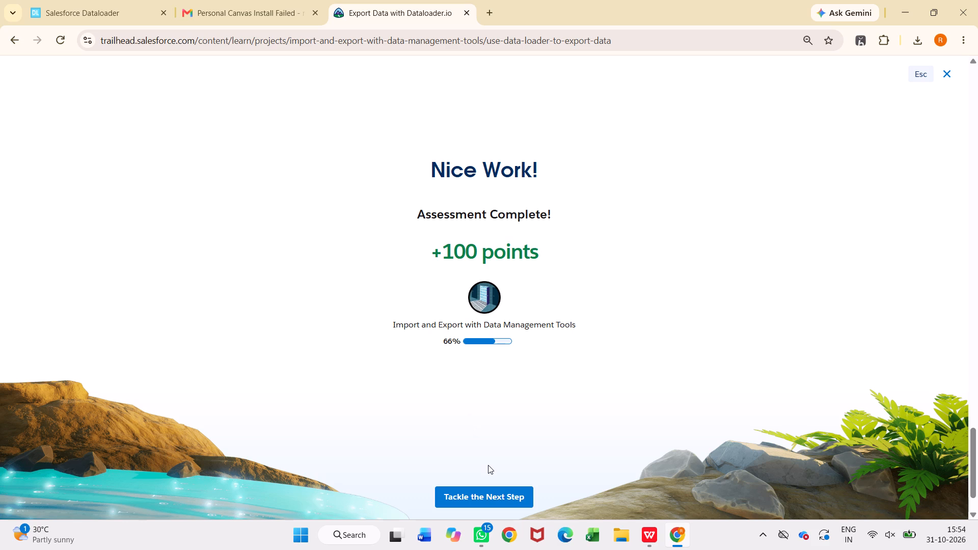
Advance to the project's Use Dataloader.io to Update Data step and look through its instructions down to the verification section.
click(490, 492)
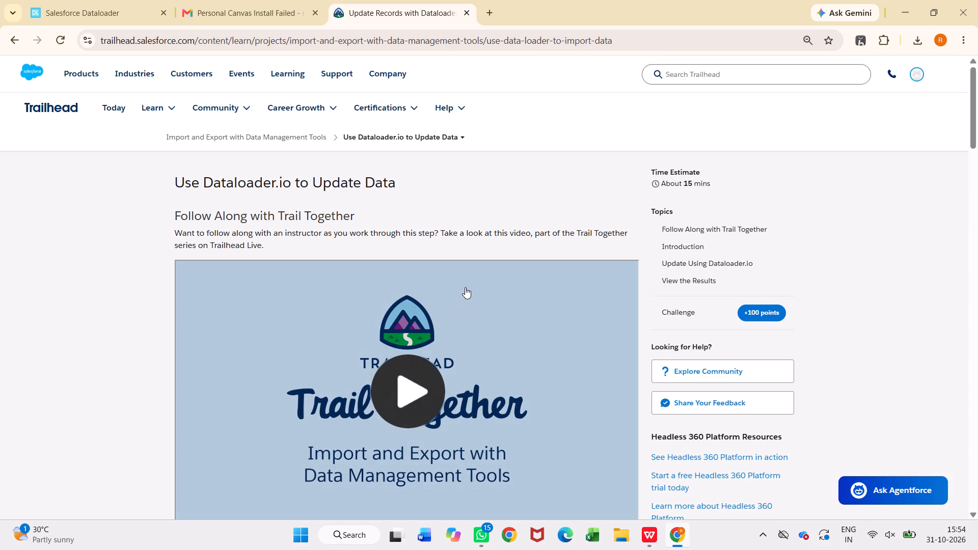
scroll(448, 276, down, 6)
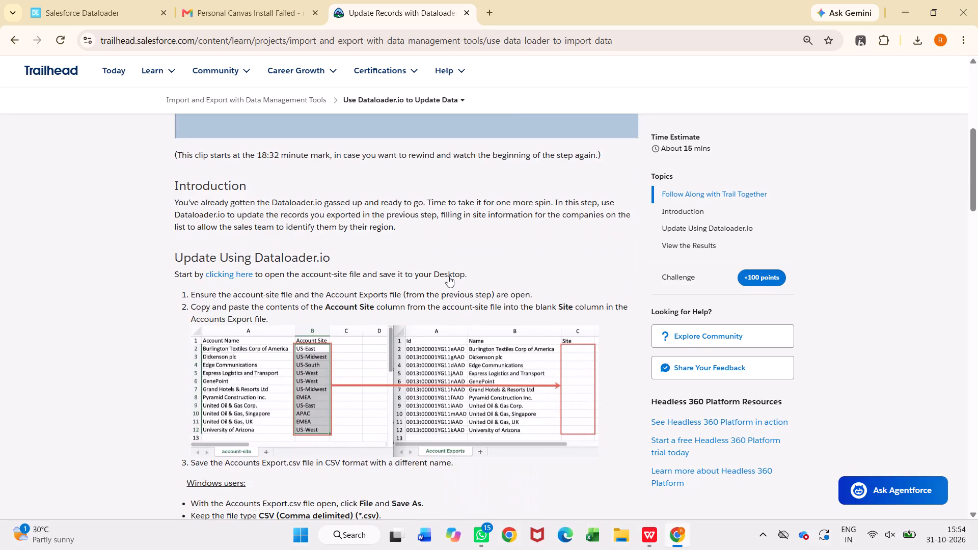
scroll(448, 276, down, 10)
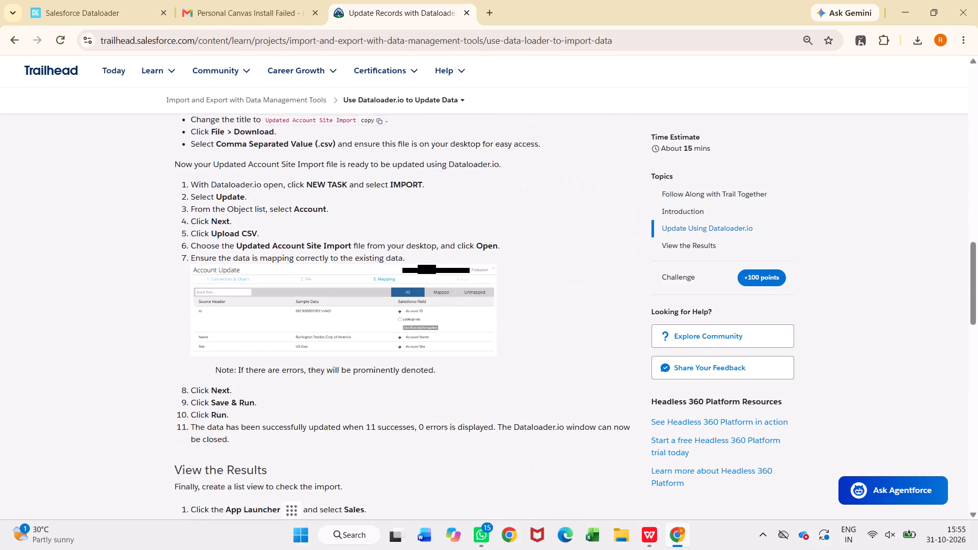
scroll(449, 277, down, 15)
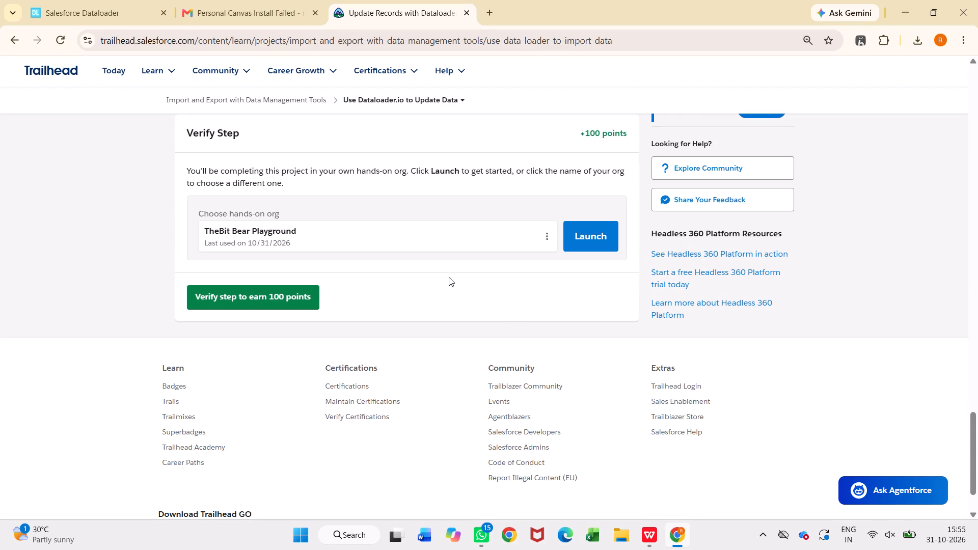
Launch TheBit Bear Playground, open Setup, and find the Dataloader.io page under Integrations by searching for dataloa.
click(583, 232)
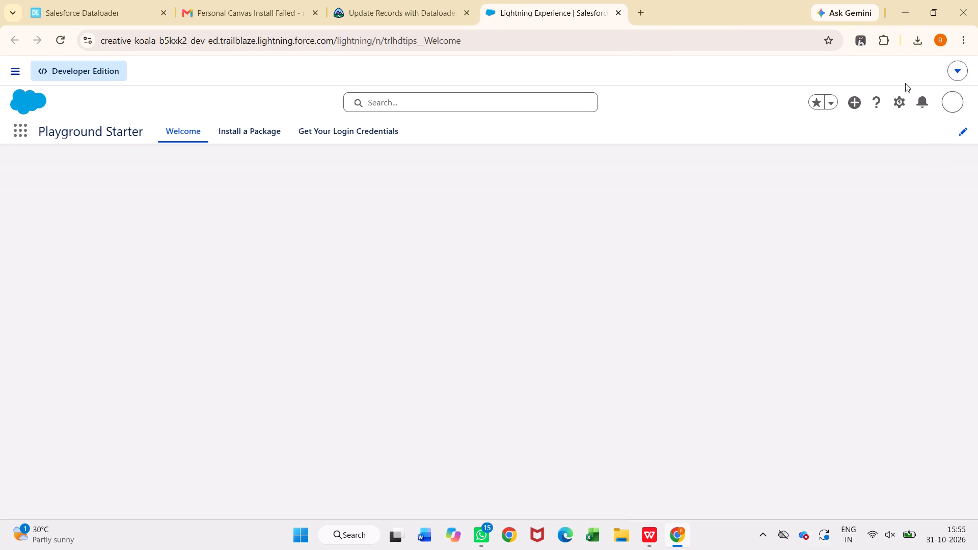
click(894, 106)
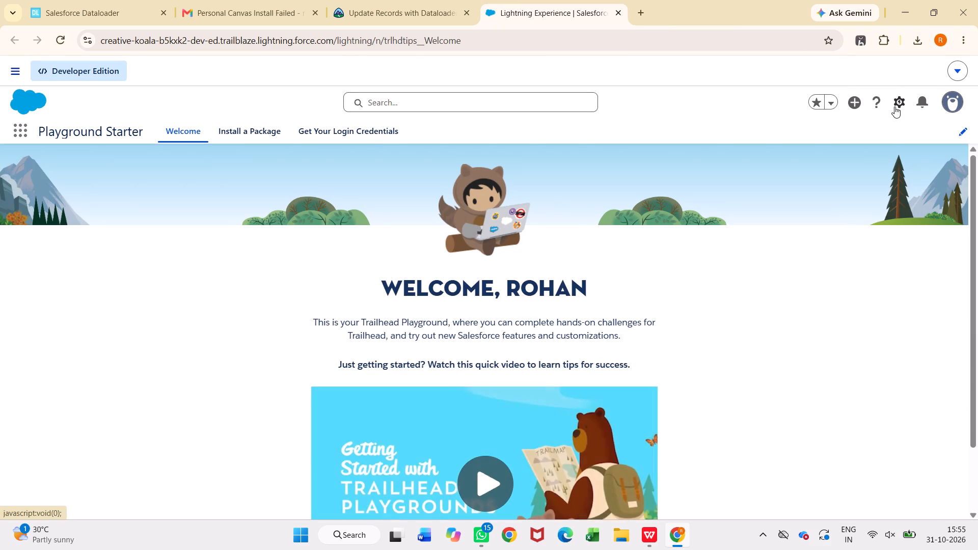
click(822, 155)
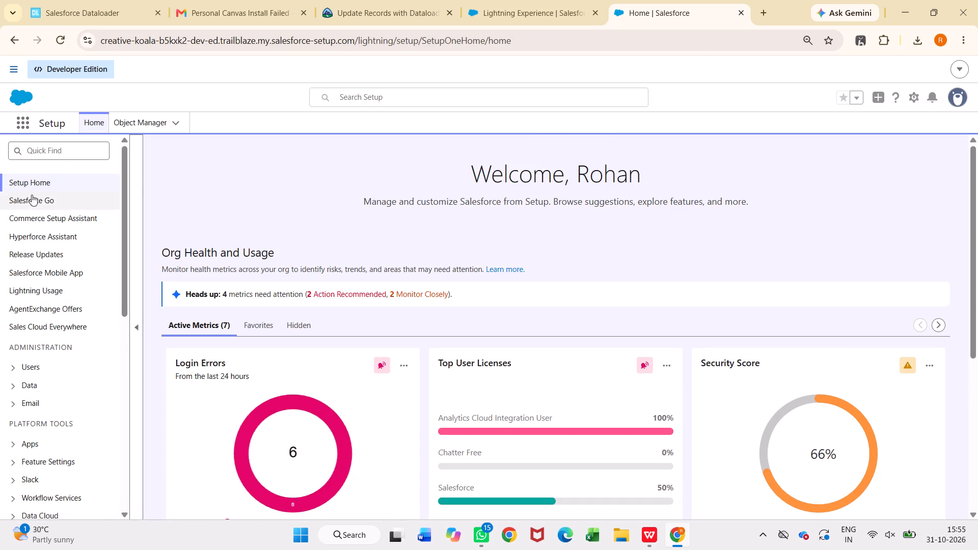
click(69, 154)
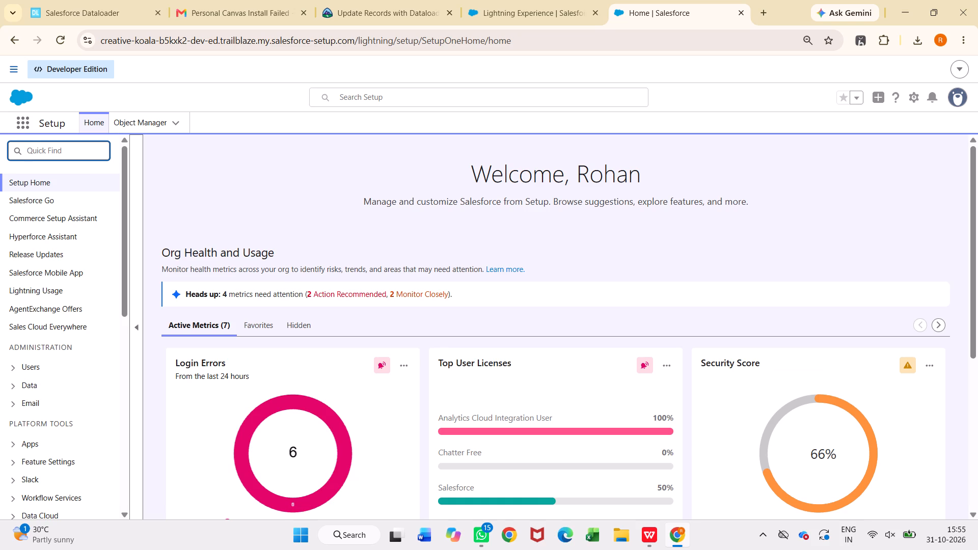
text(data)
text(loa)
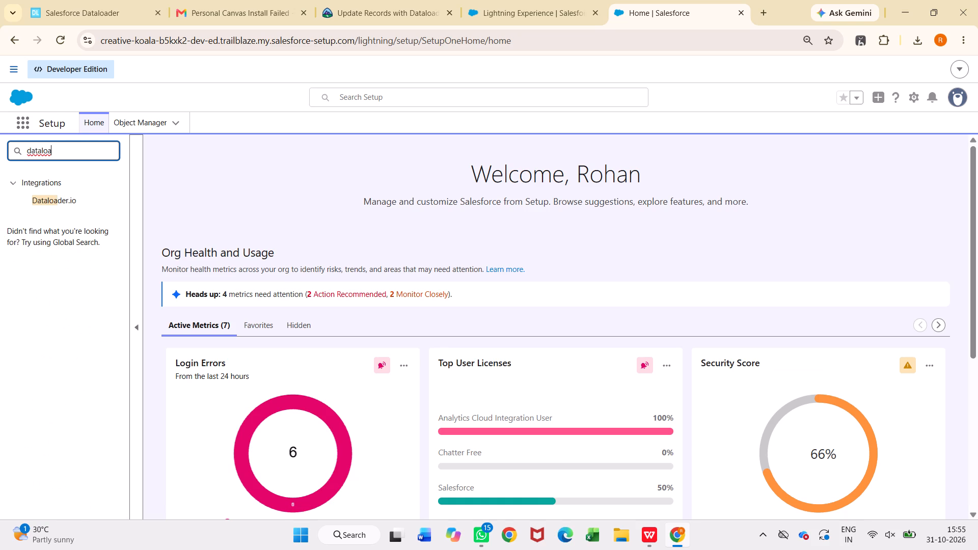
click(40, 200)
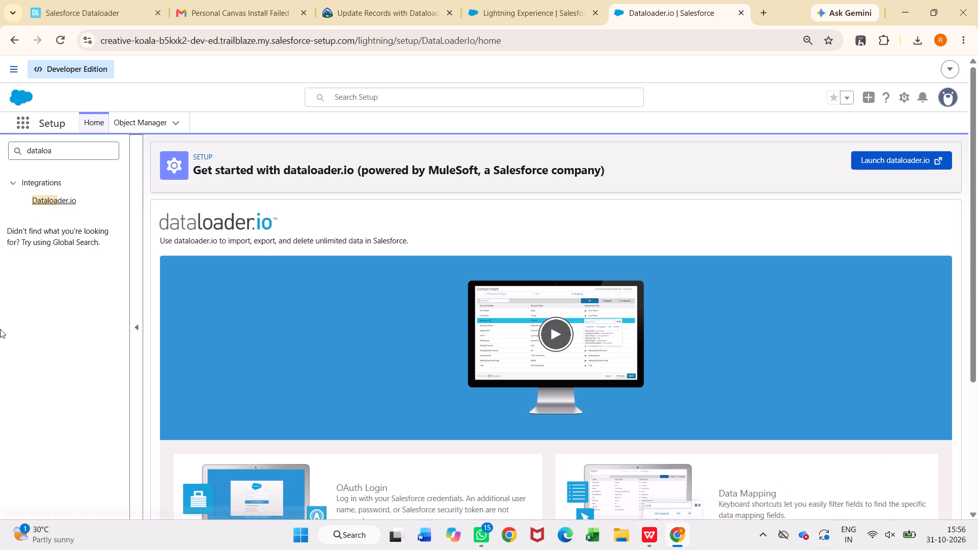
Launch dataloader.io from its Setup page, confirm the external redirect, and log in with Salesforce using the Production environment.
scroll(449, 255, down, 8)
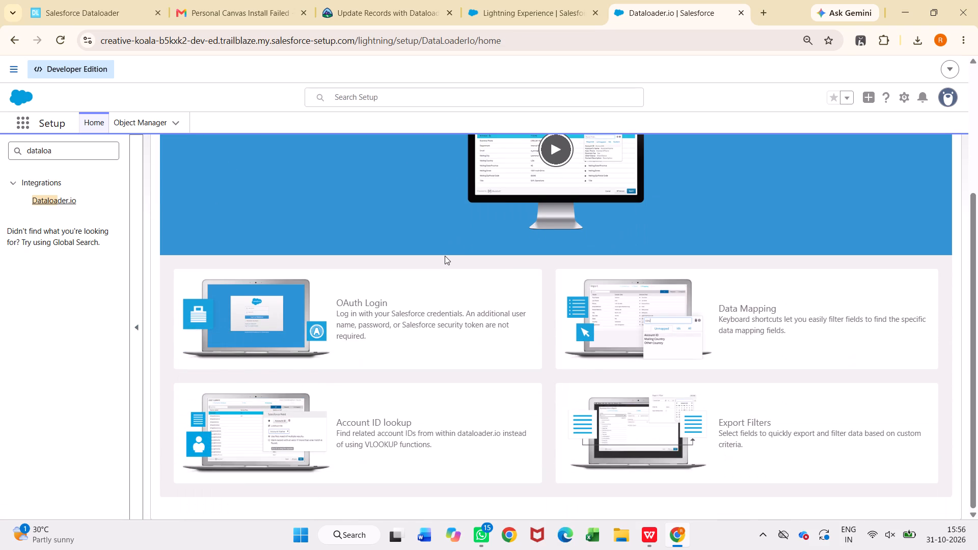
scroll(445, 256, down, 3)
scroll(313, 288, down, 5)
scroll(471, 278, up, 5)
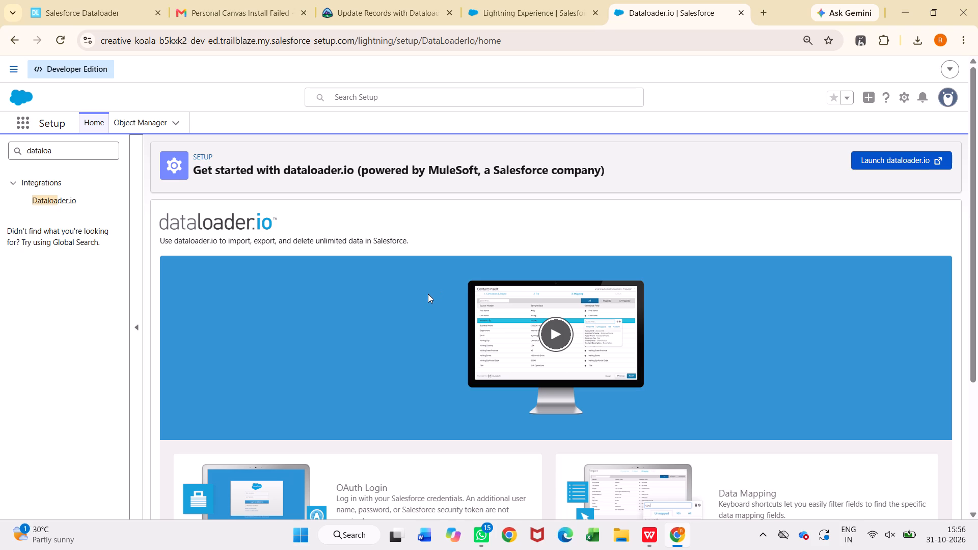
click(886, 160)
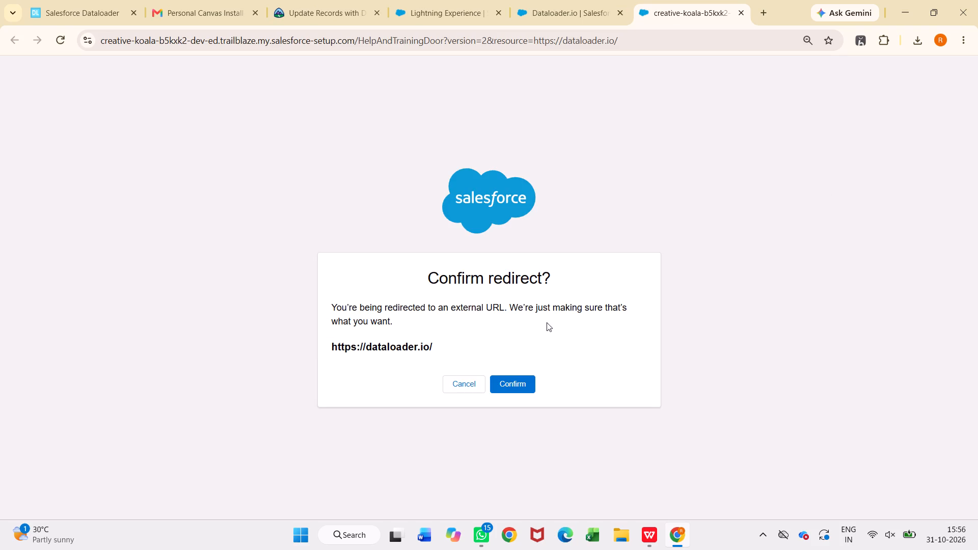
click(525, 385)
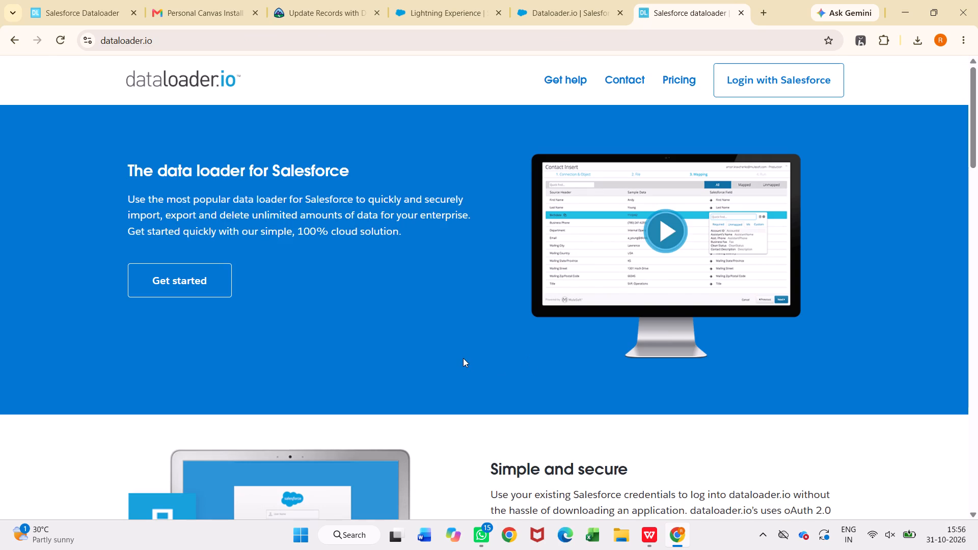
click(820, 82)
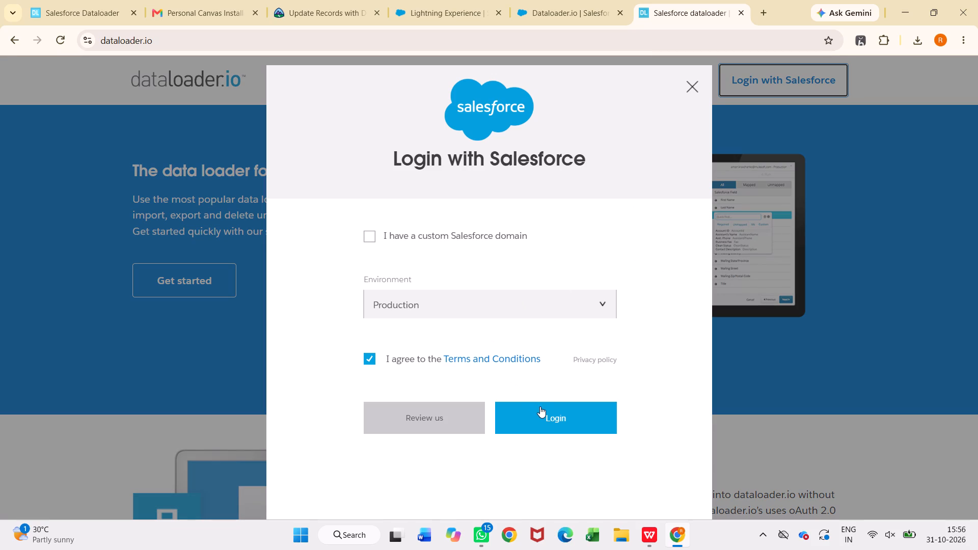
click(549, 420)
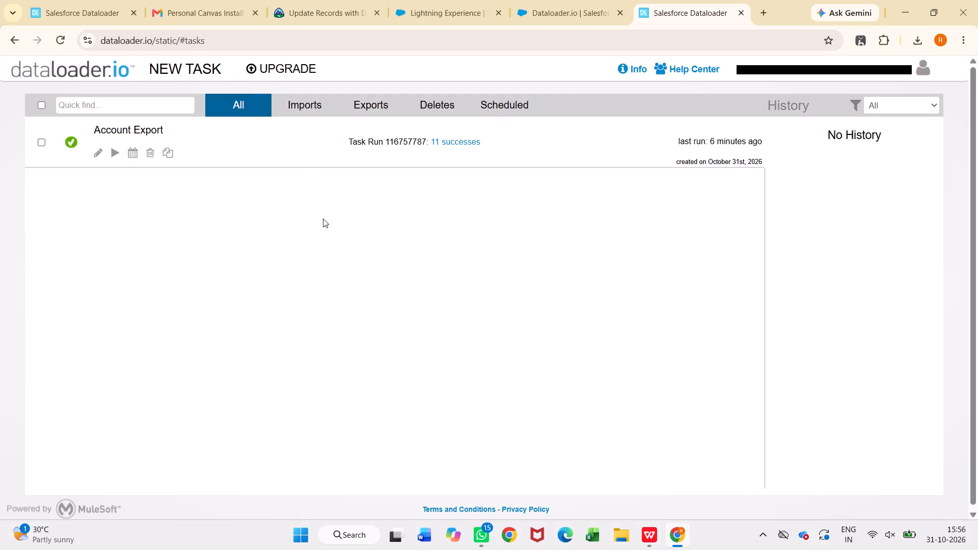
Create a new import task with the Update operation on the Account object and proceed to the file selection stage.
click(167, 58)
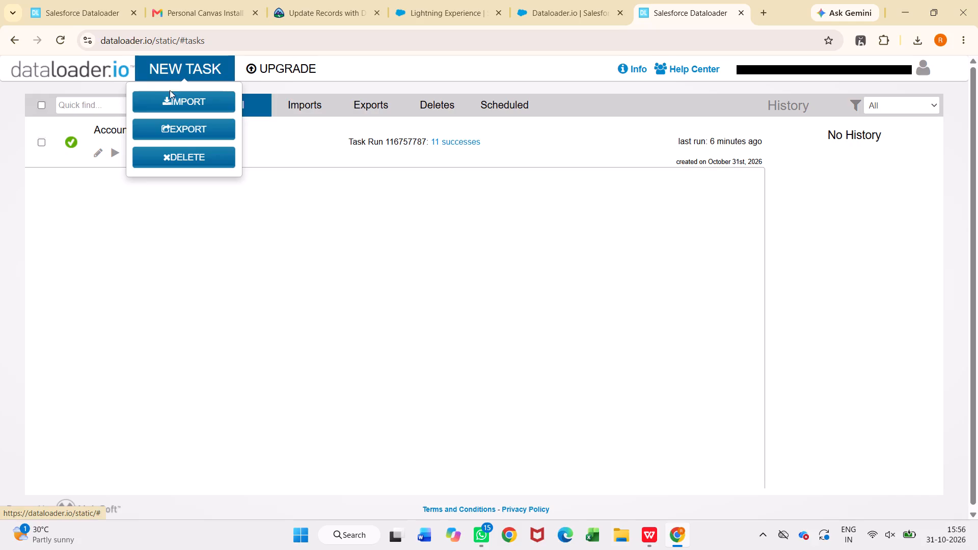
click(173, 96)
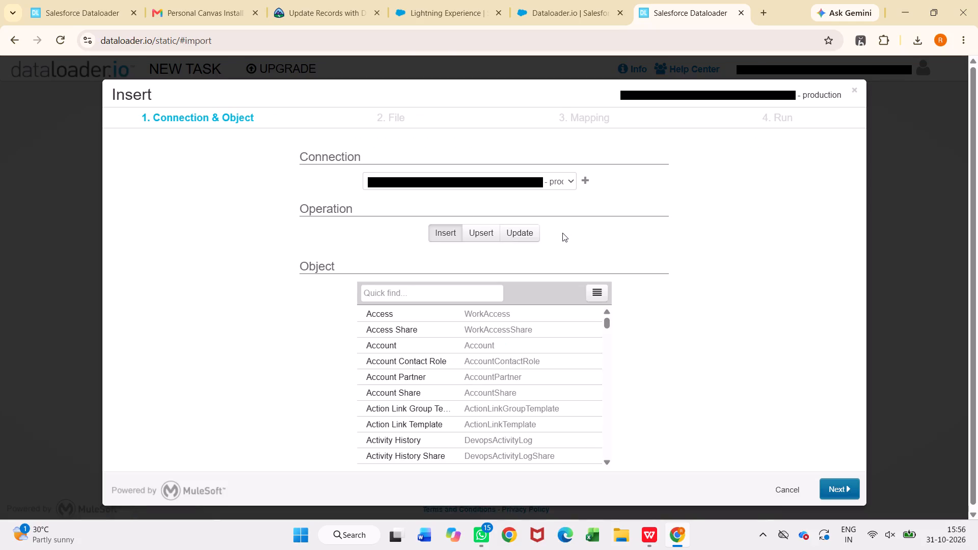
click(520, 231)
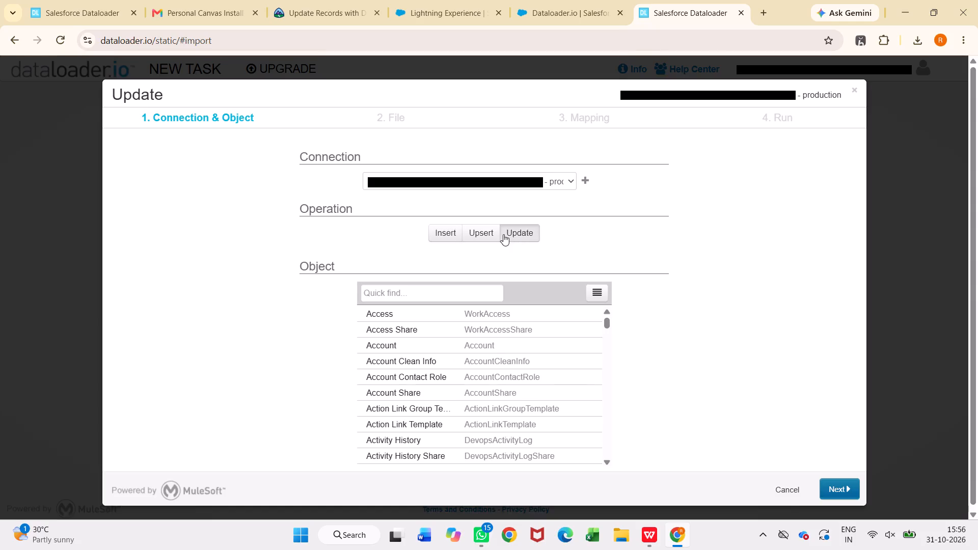
click(455, 284)
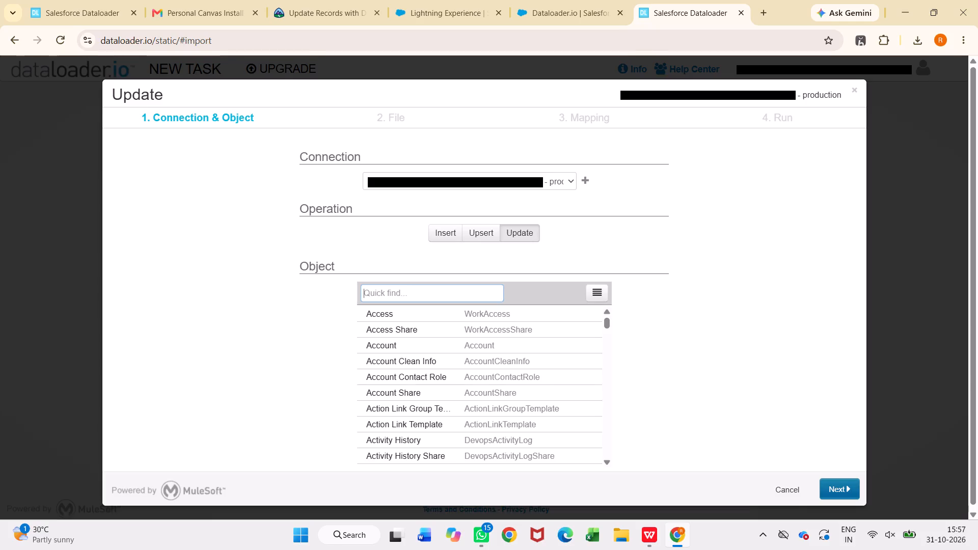
click(436, 346)
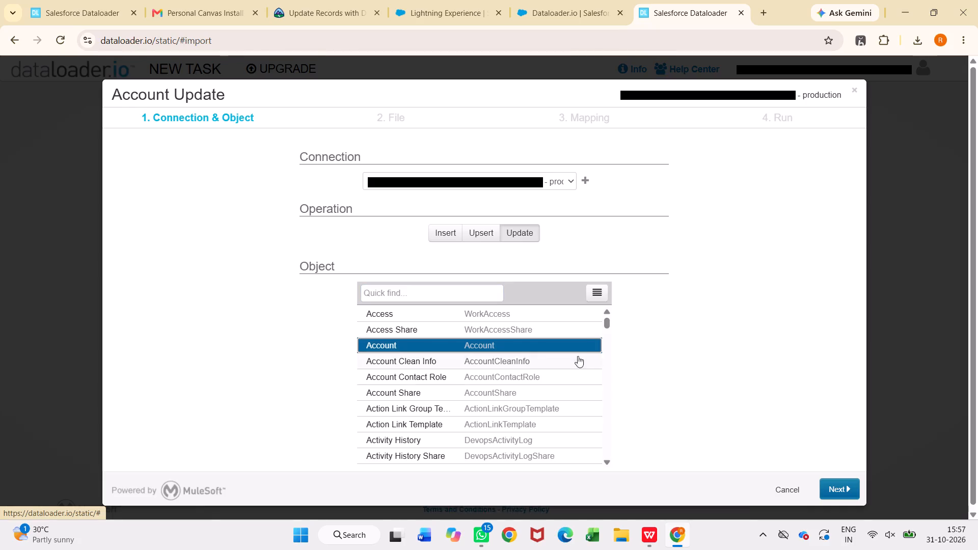
click(846, 489)
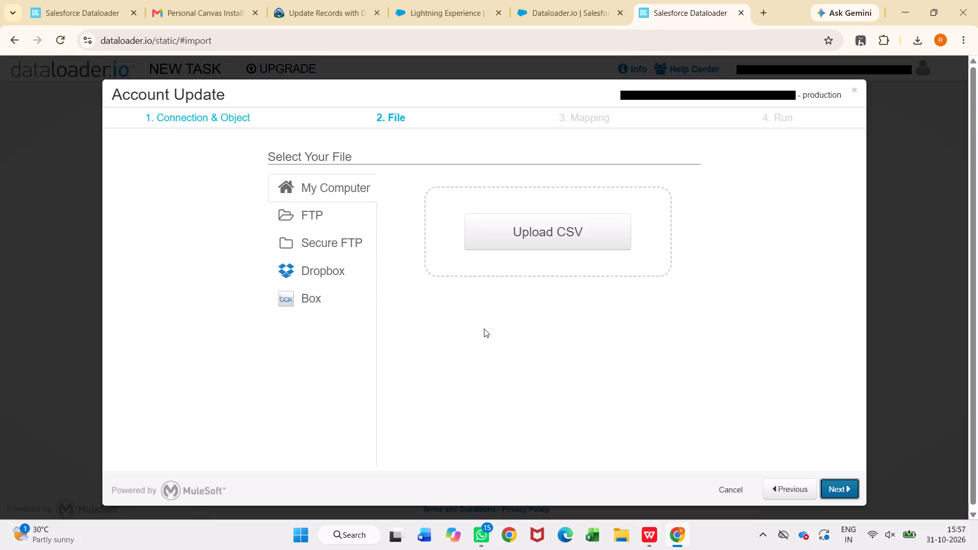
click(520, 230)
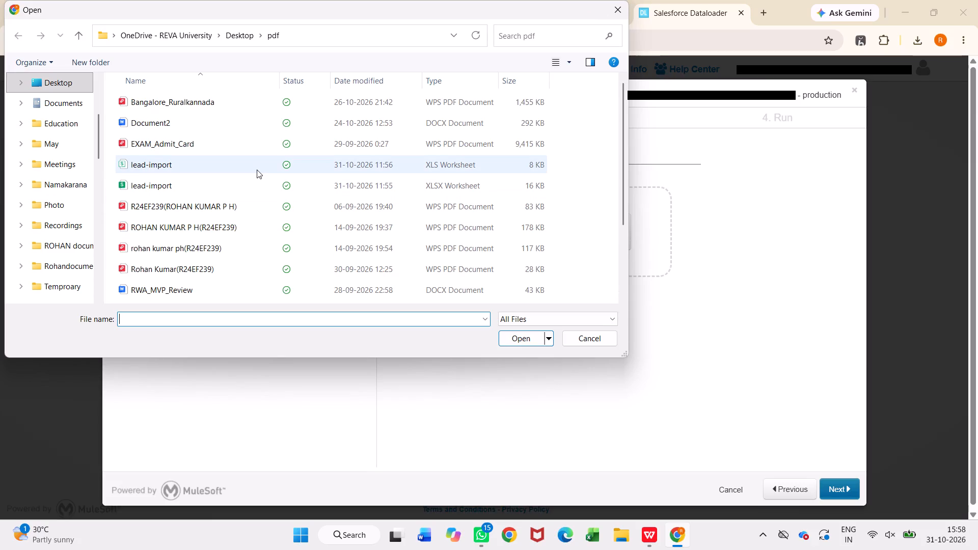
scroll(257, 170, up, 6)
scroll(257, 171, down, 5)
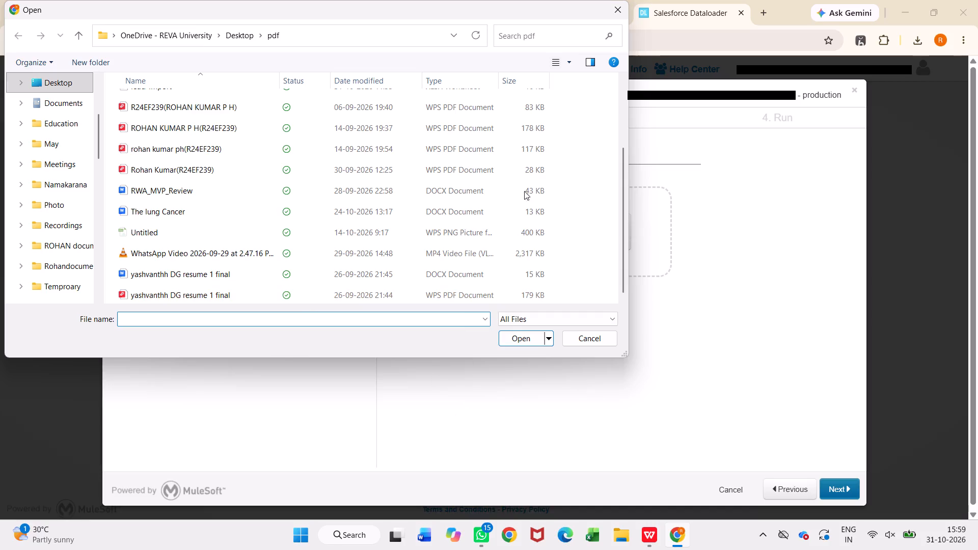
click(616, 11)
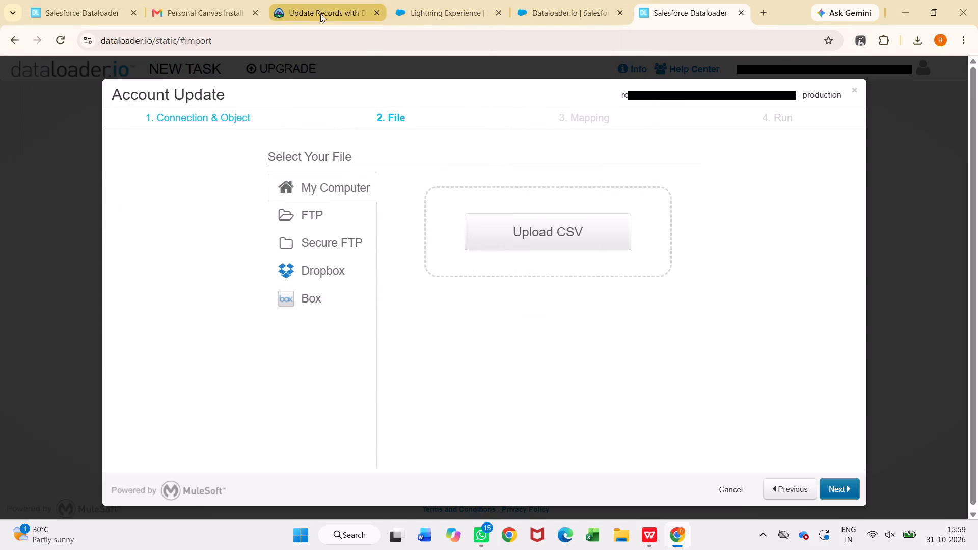
Return to the Trailhead instructions and download the account-site file linked under Update Using Dataloader.io.
click(321, 8)
scroll(311, 248, down, 3)
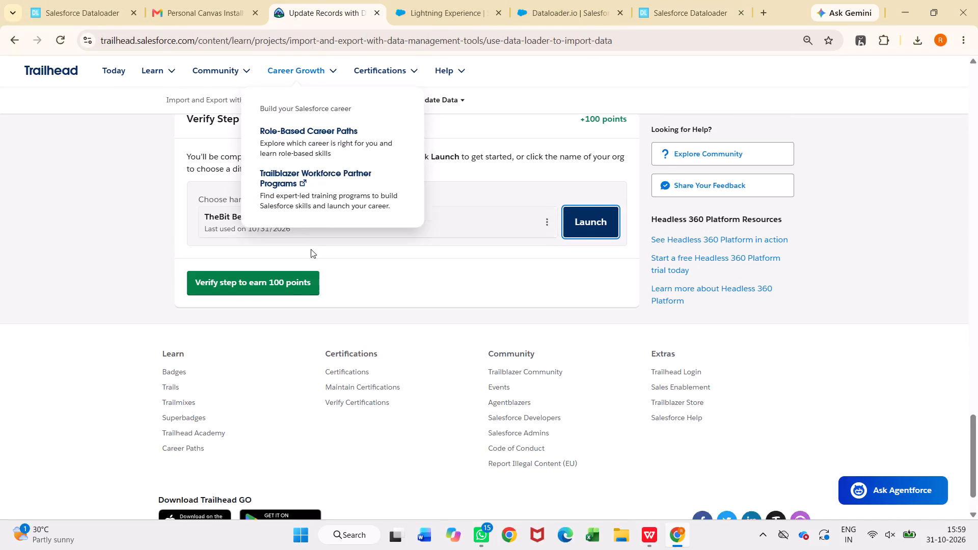
scroll(311, 249, down, 1)
scroll(311, 249, up, 12)
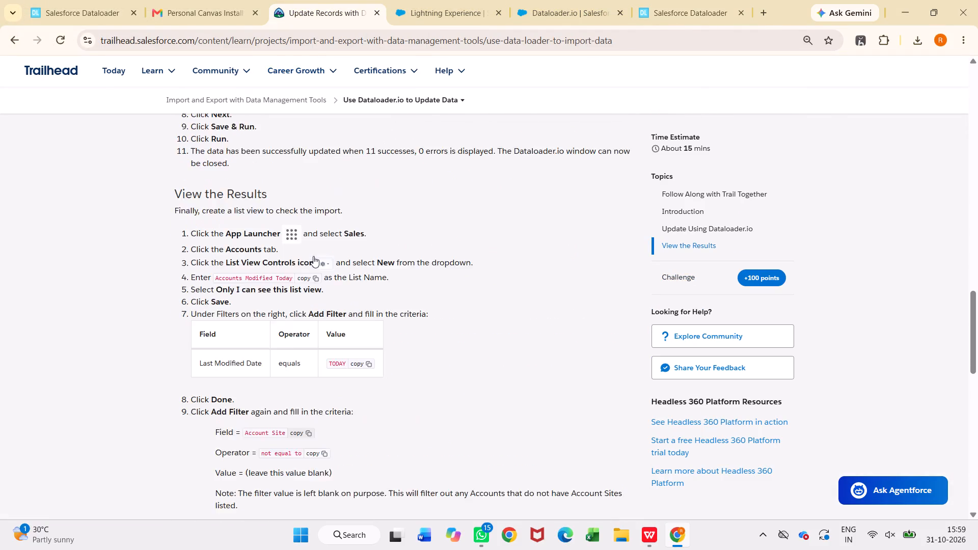
scroll(313, 257, up, 10)
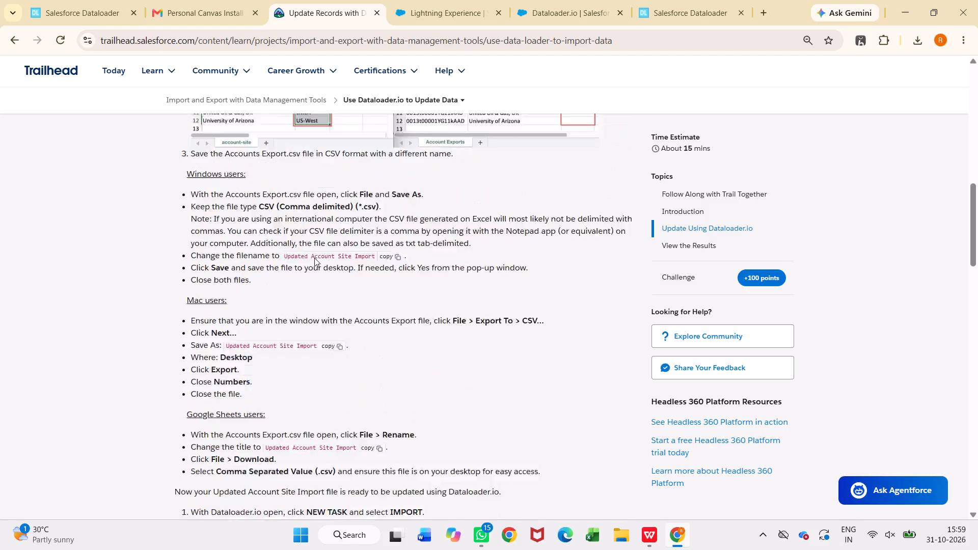
scroll(317, 268, up, 1)
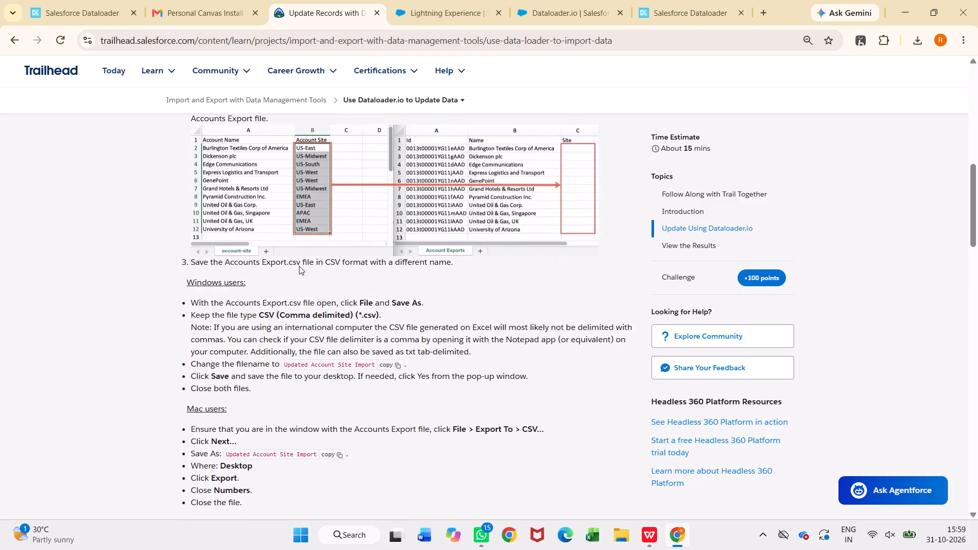
scroll(297, 261, up, 2)
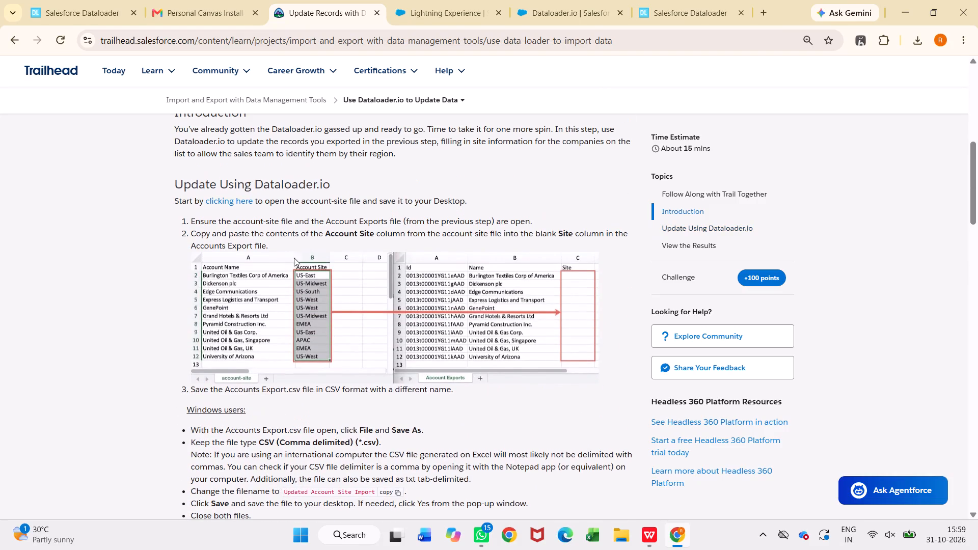
click(232, 201)
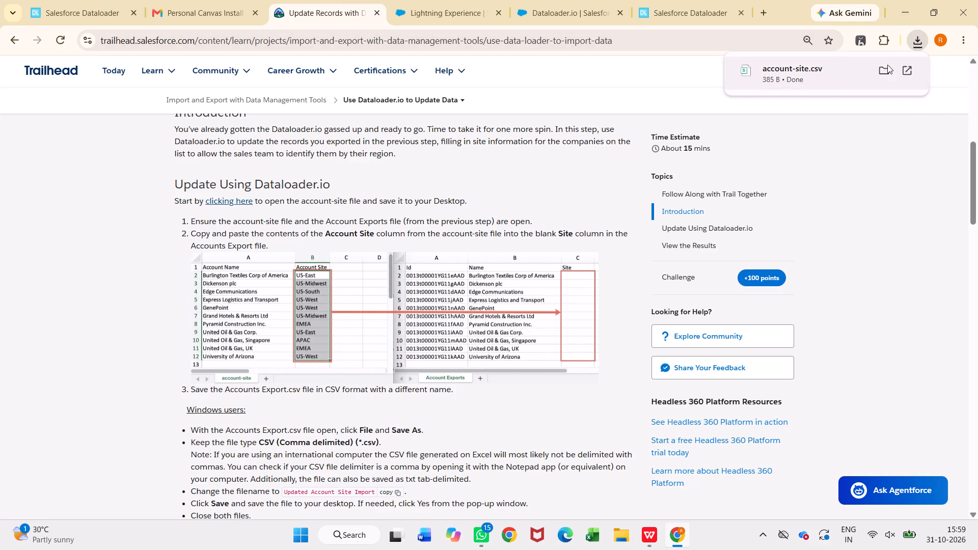
Show the downloaded account-site file in its folder and open it in WPS Office.
click(890, 70)
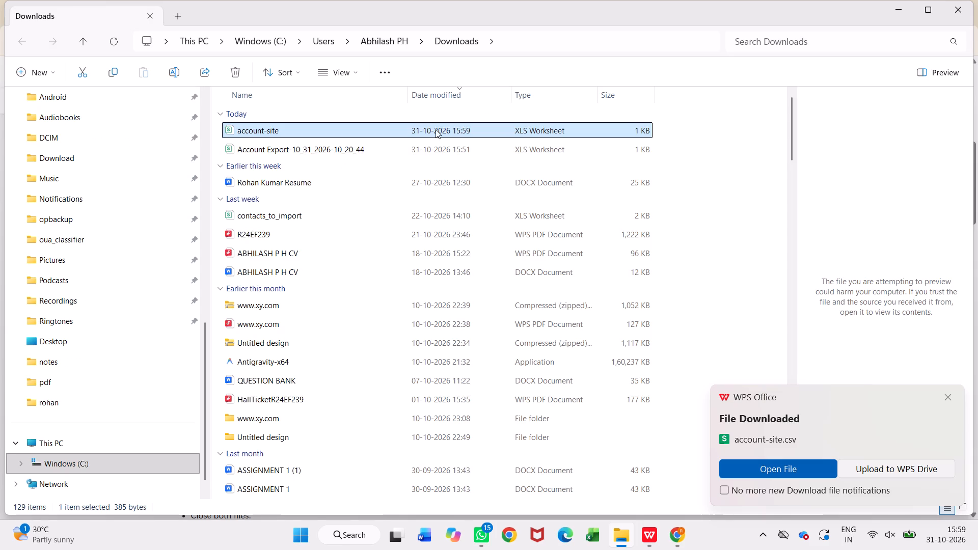
double_click(394, 128)
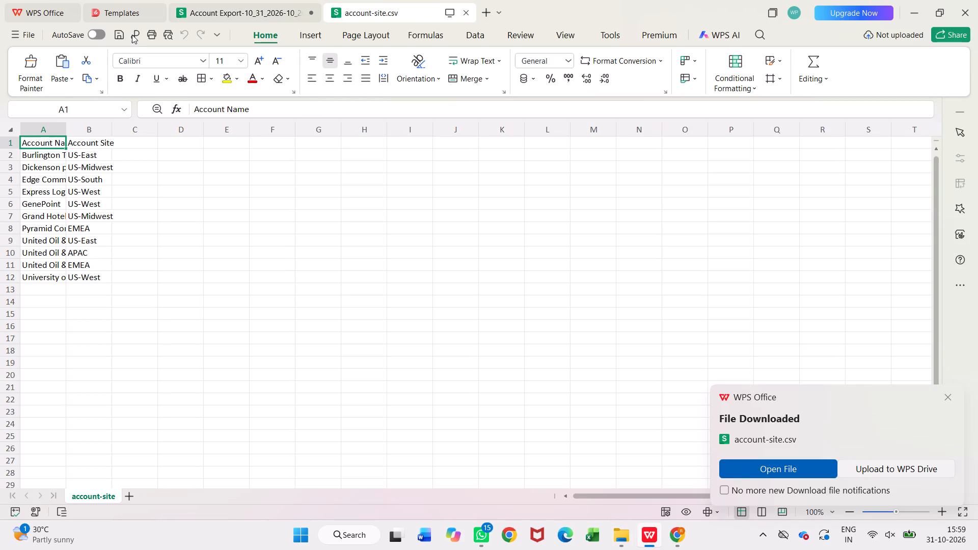
Save a copy of account-site.csv in the Desktop's pdf folder, keeping the CSV (Comma delimited) file type and the current format.
click(11, 38)
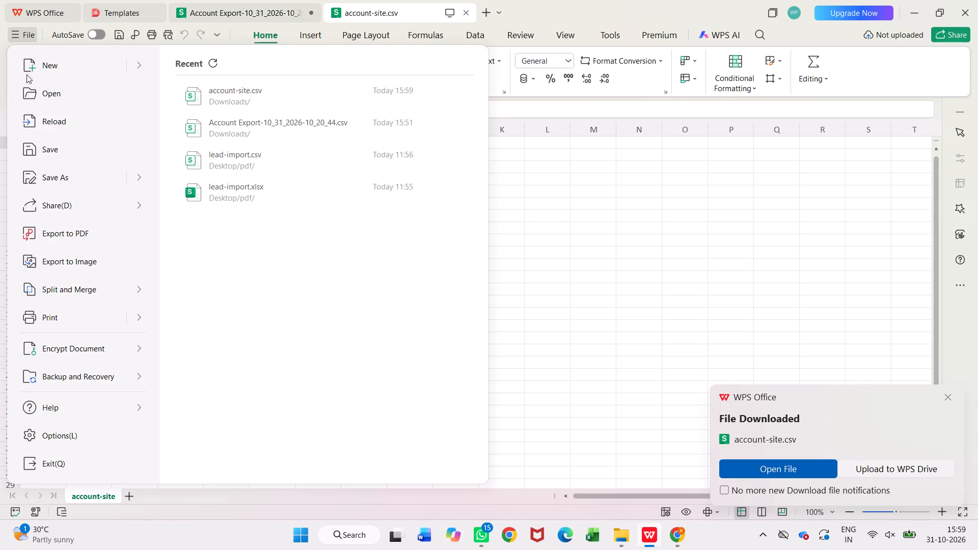
click(77, 179)
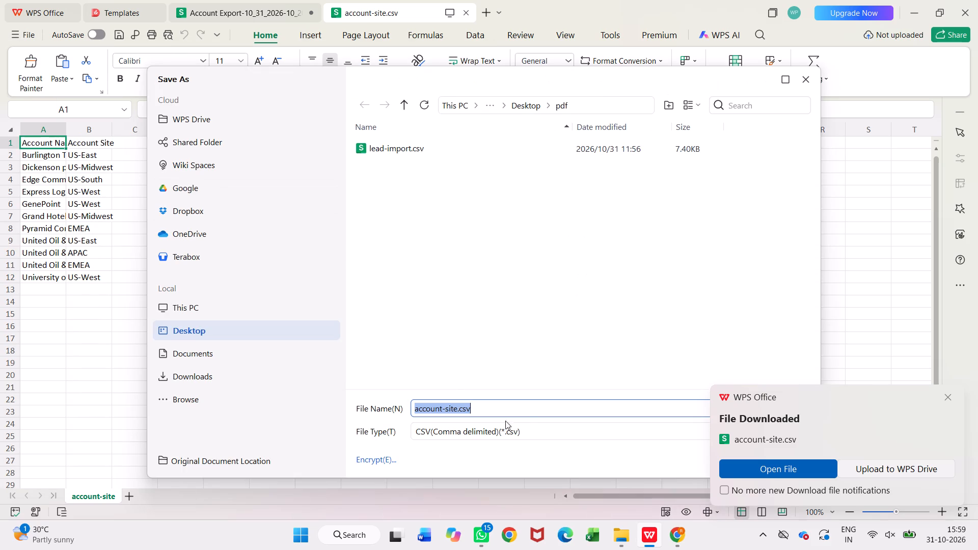
click(943, 399)
click(798, 430)
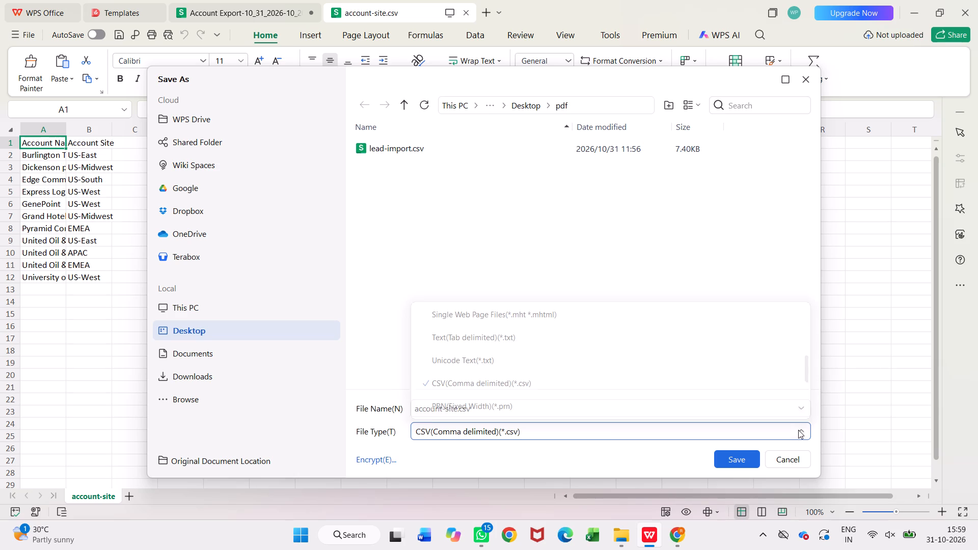
click(502, 383)
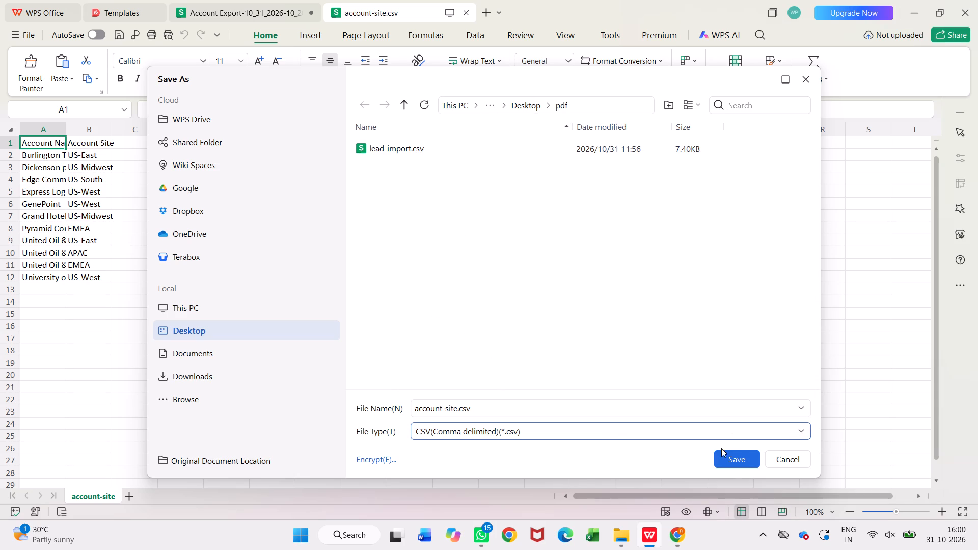
click(729, 460)
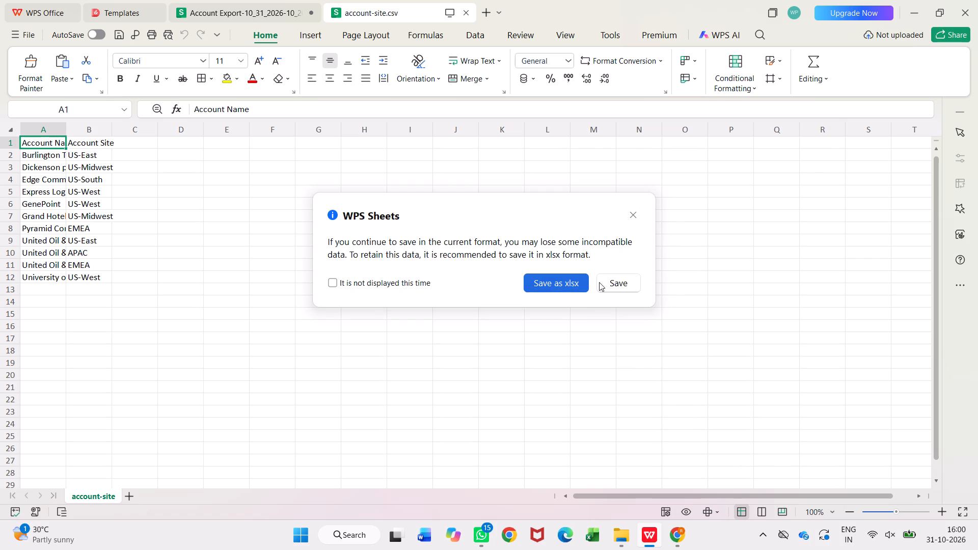
click(620, 284)
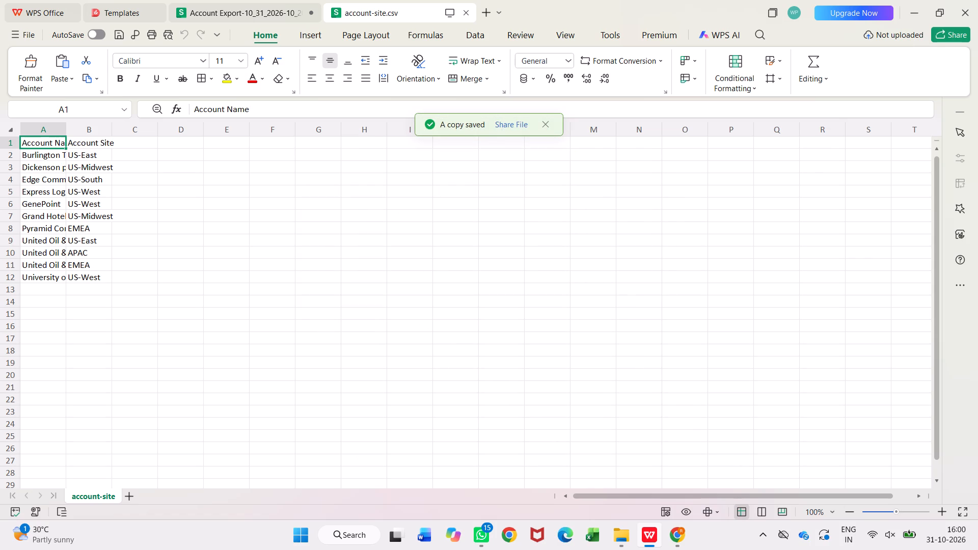
Return to the Account Update task in dataloader.io in Chrome and upload the account-site file from the Desktop's pdf folder.
click(920, 6)
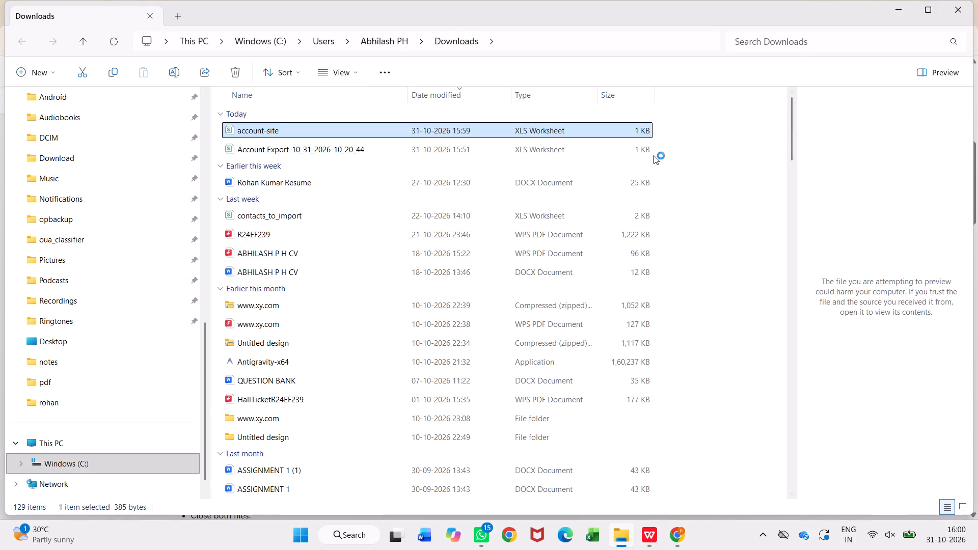
click(902, 9)
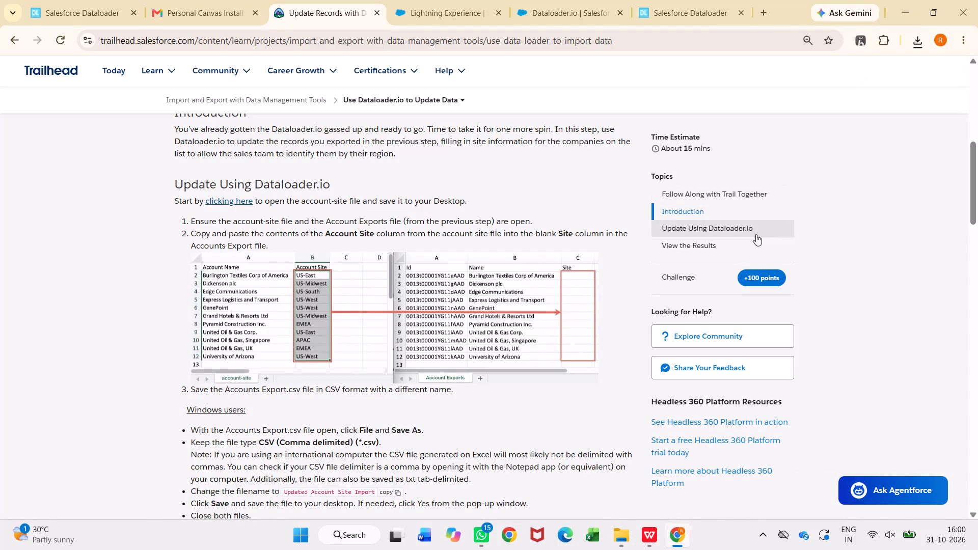
click(669, 1)
click(602, 229)
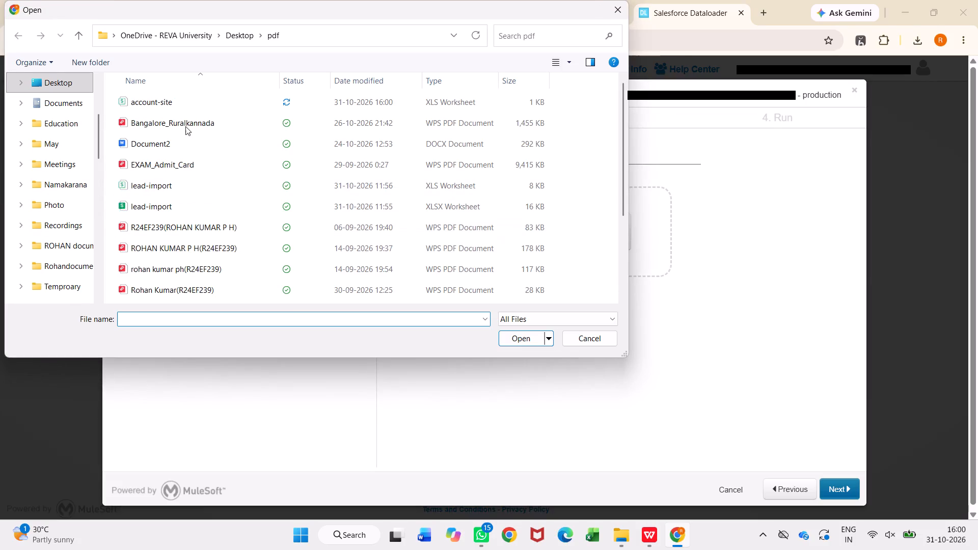
click(185, 97)
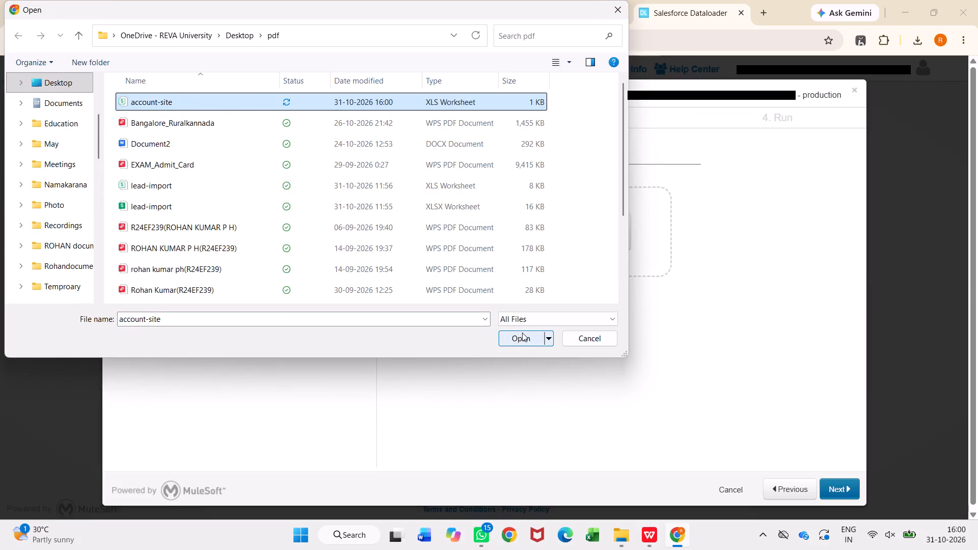
click(522, 333)
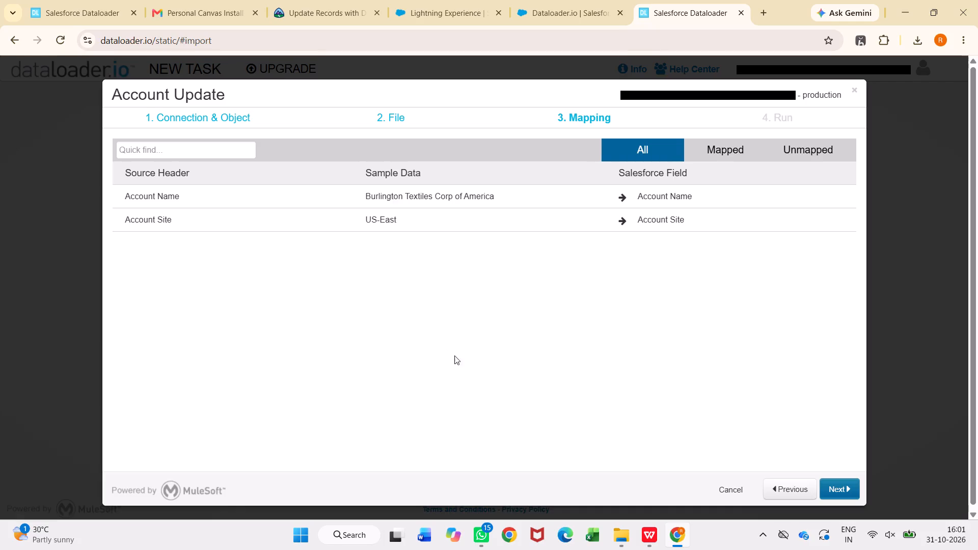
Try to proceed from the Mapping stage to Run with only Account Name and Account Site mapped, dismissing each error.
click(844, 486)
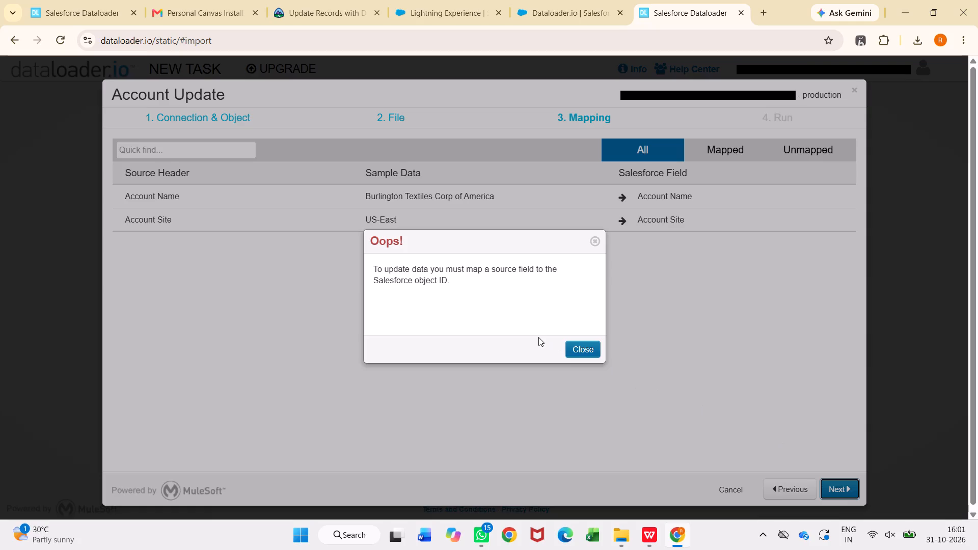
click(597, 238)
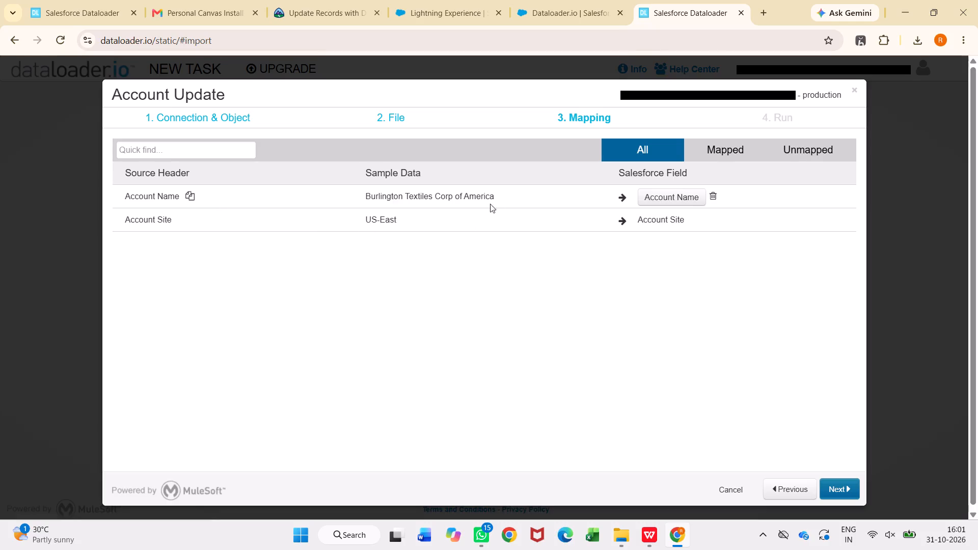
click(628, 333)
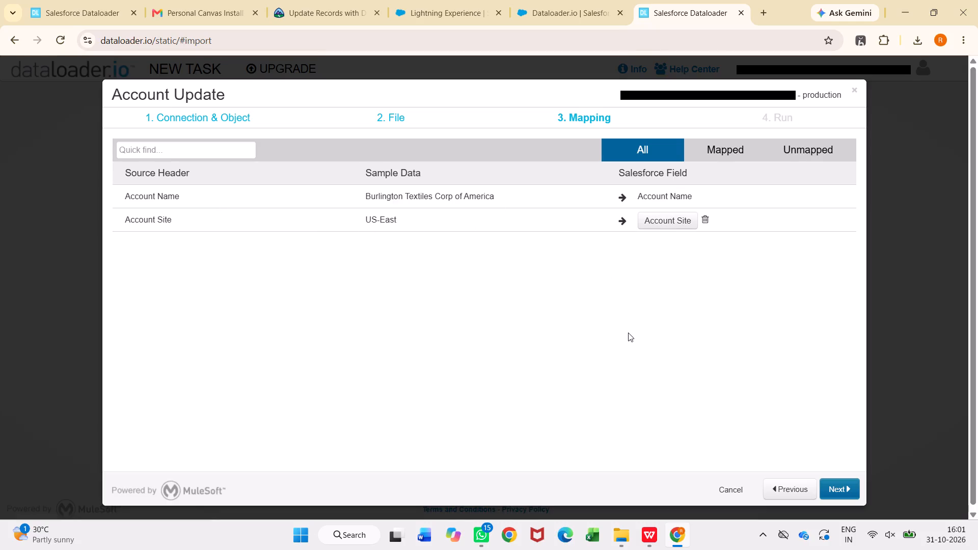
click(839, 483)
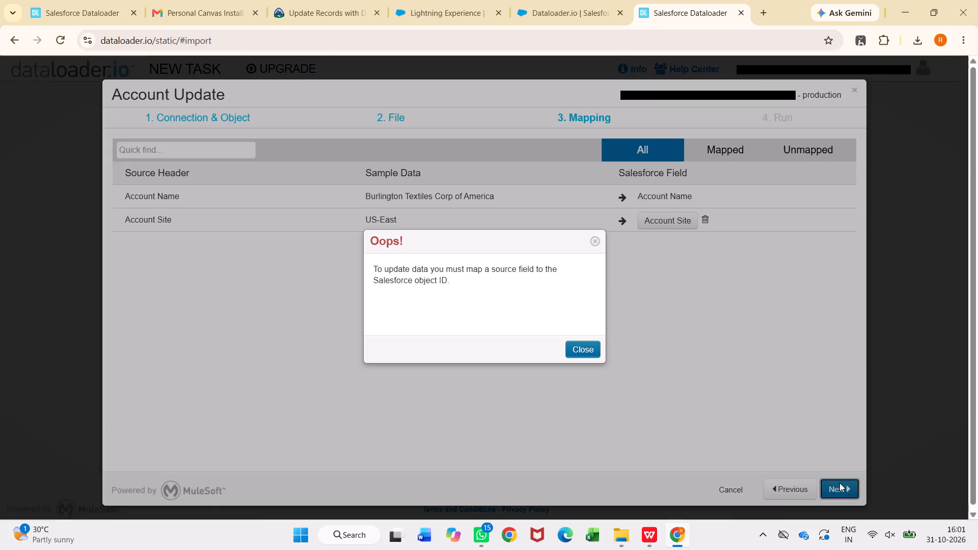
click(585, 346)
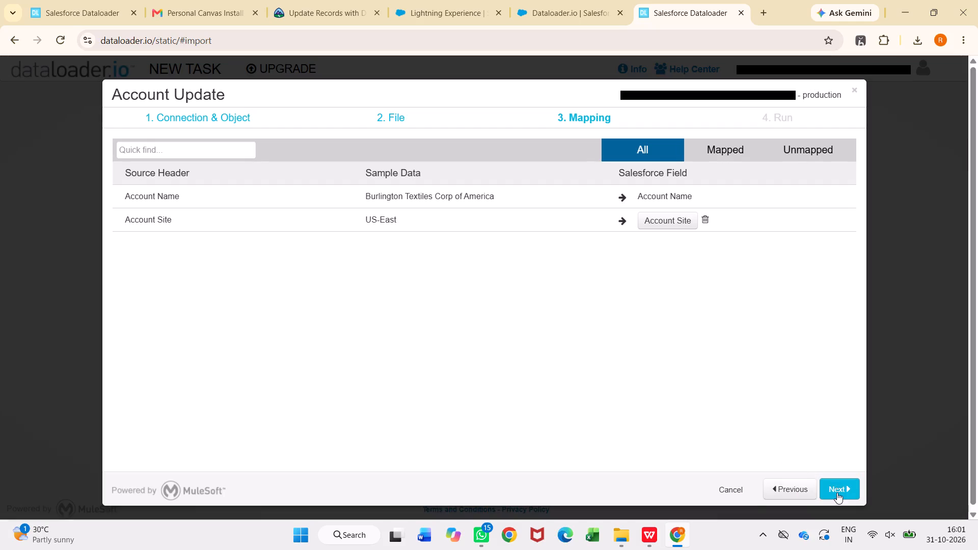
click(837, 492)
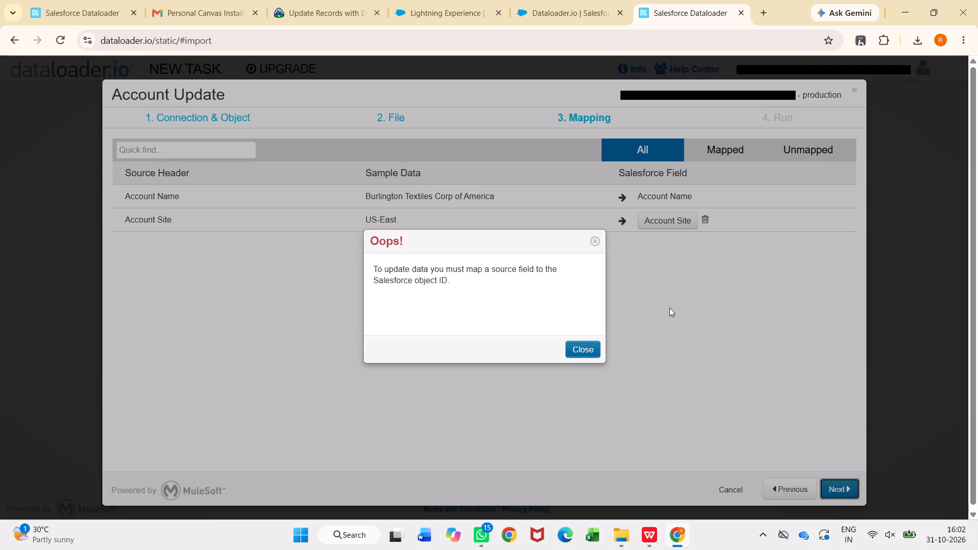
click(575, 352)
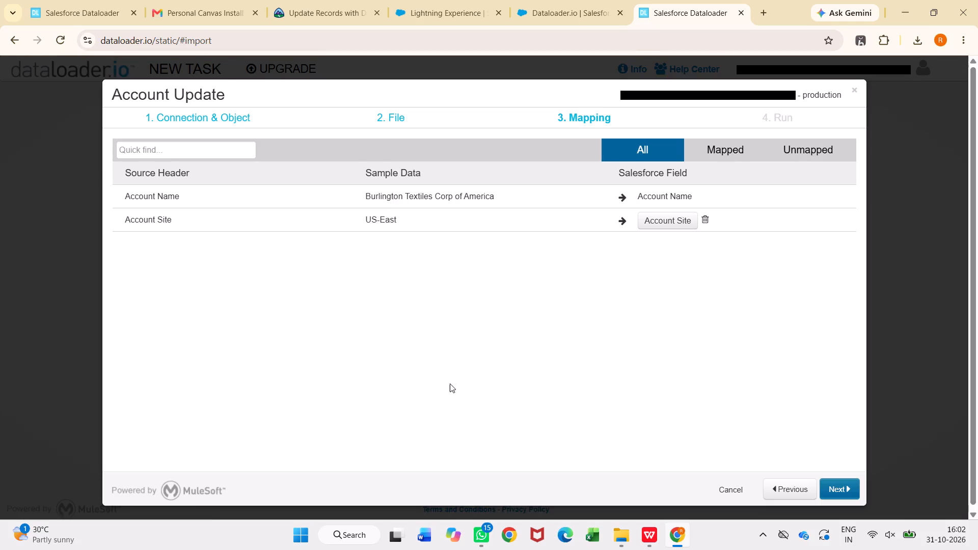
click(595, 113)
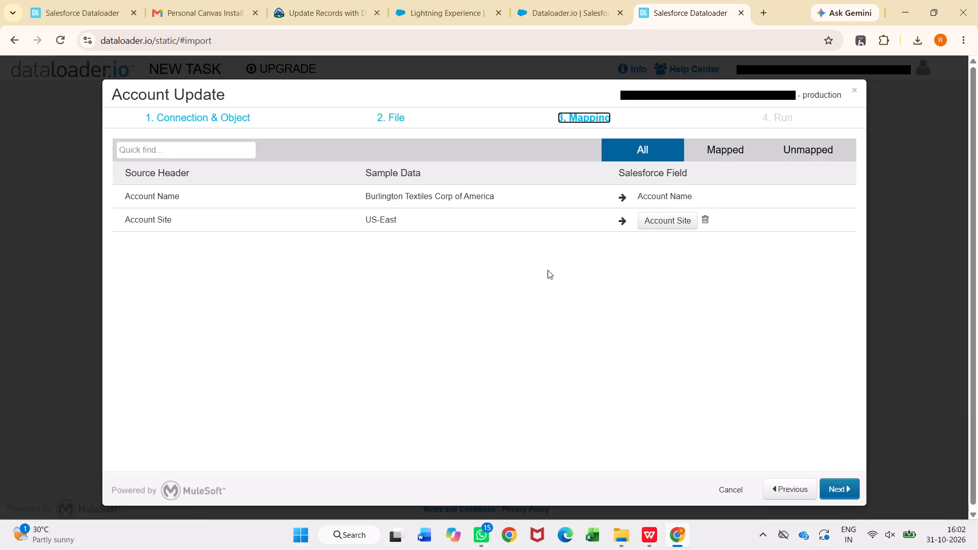
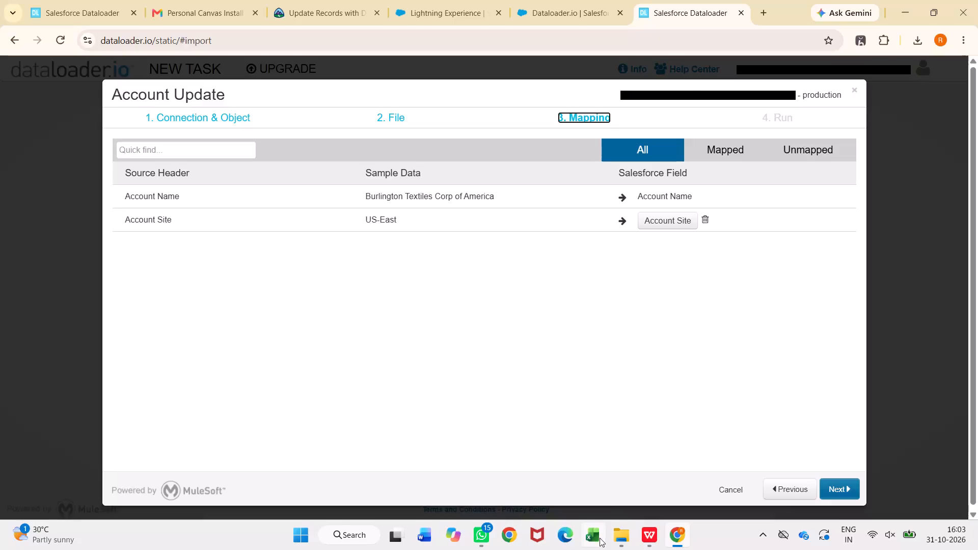
Switch to WPS Office and, after checking the account-site sheet, select the whole Id column A in the Account Export file.
click(647, 538)
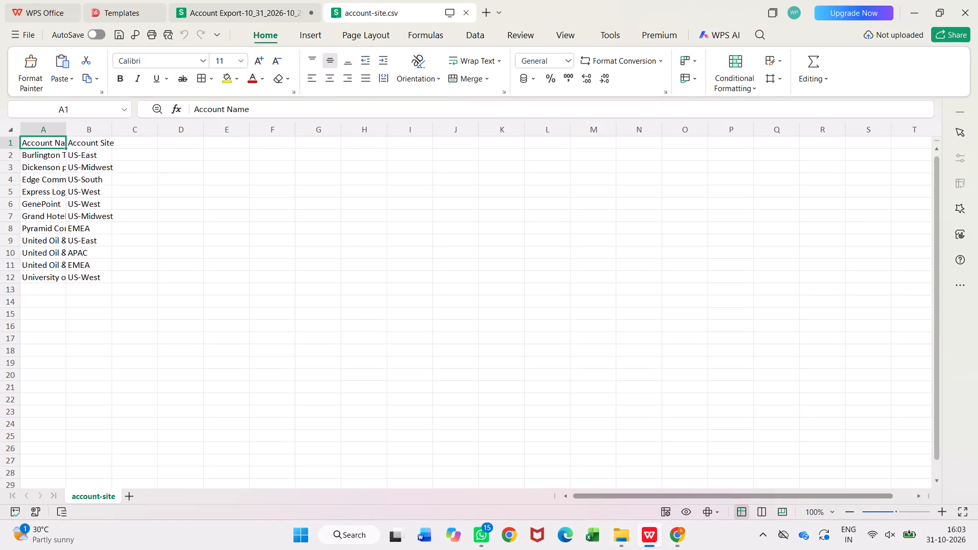
click(125, 142)
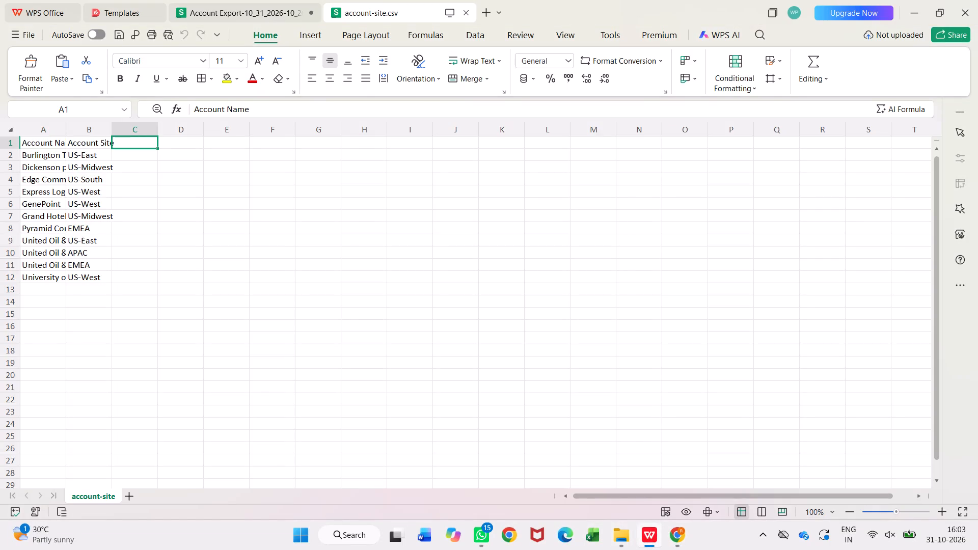
click(143, 143)
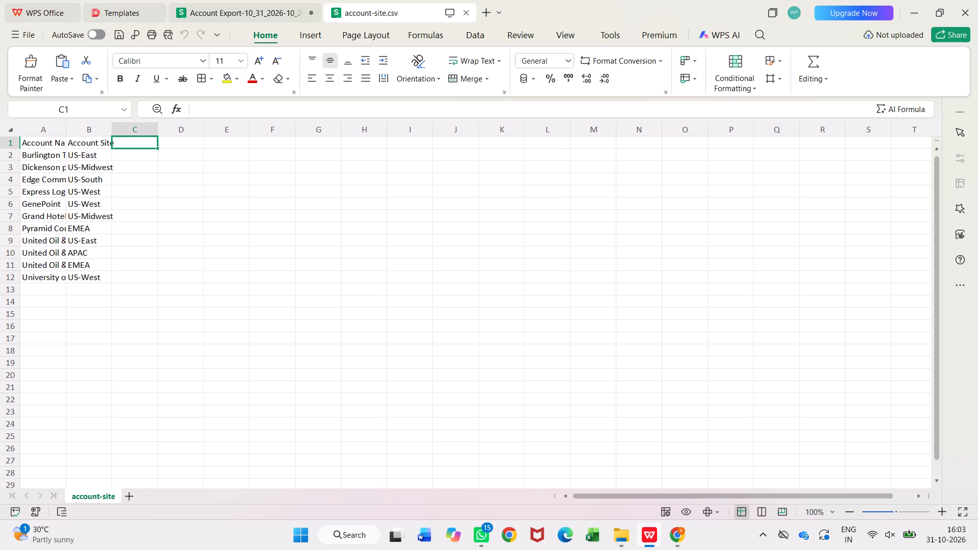
click(206, 0)
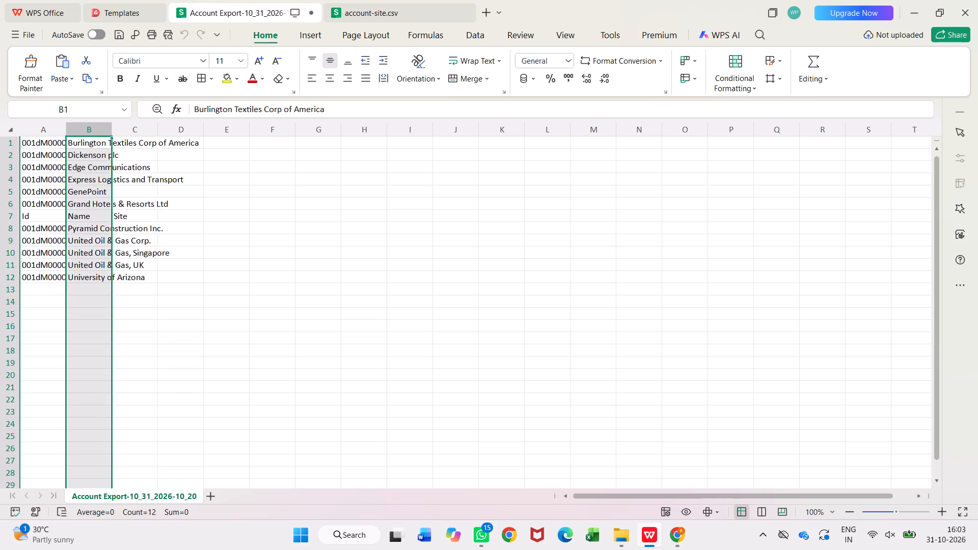
scroll(39, 167, up, 3)
click(51, 128)
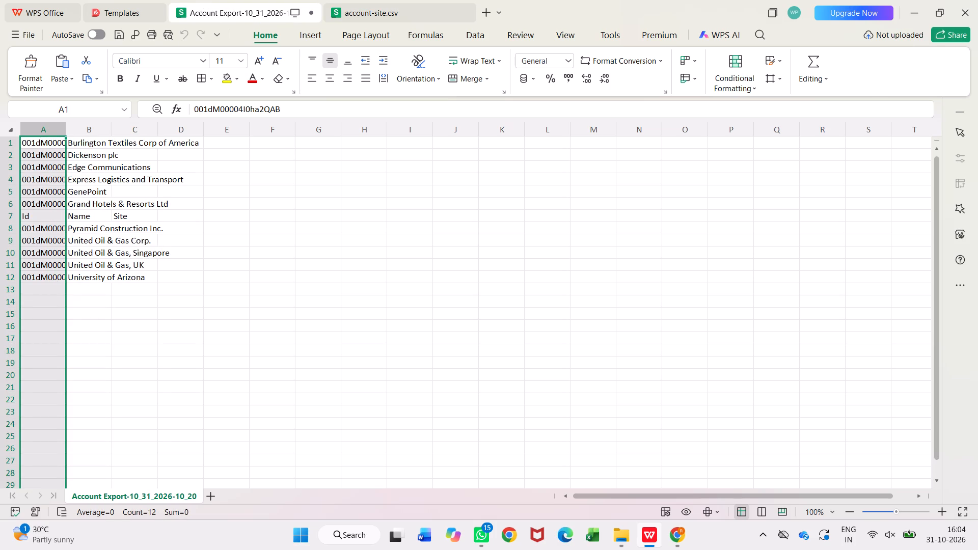
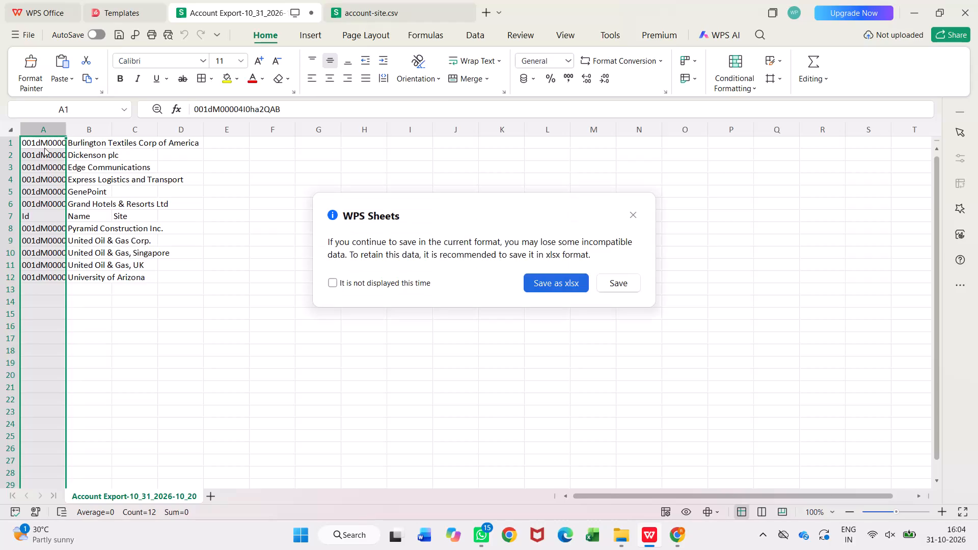
Save the Account Export sheet in its current CSV format at the same location.
click(628, 281)
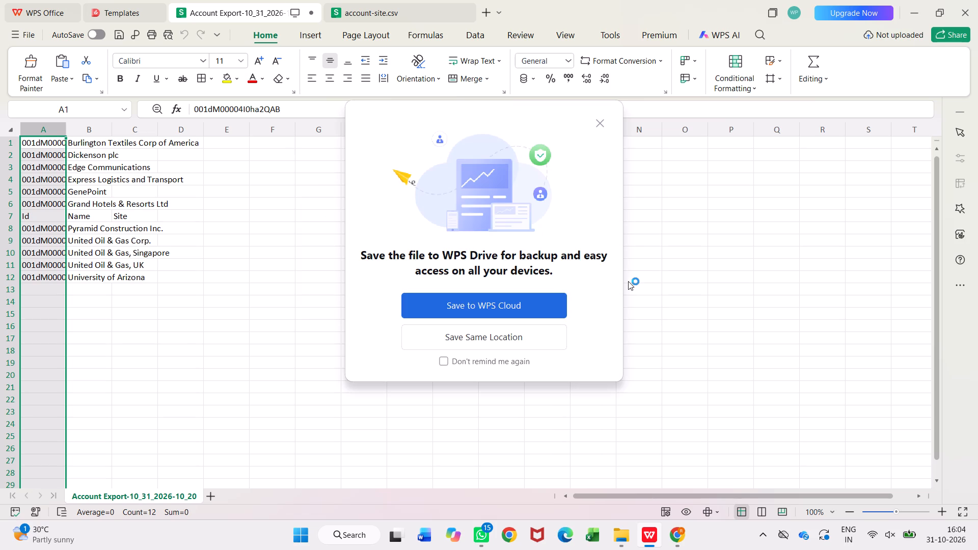
click(517, 339)
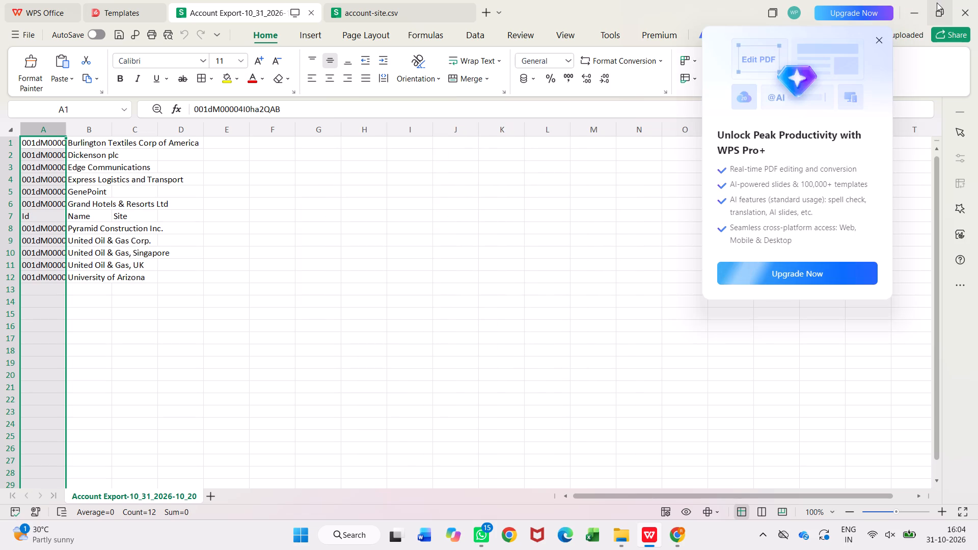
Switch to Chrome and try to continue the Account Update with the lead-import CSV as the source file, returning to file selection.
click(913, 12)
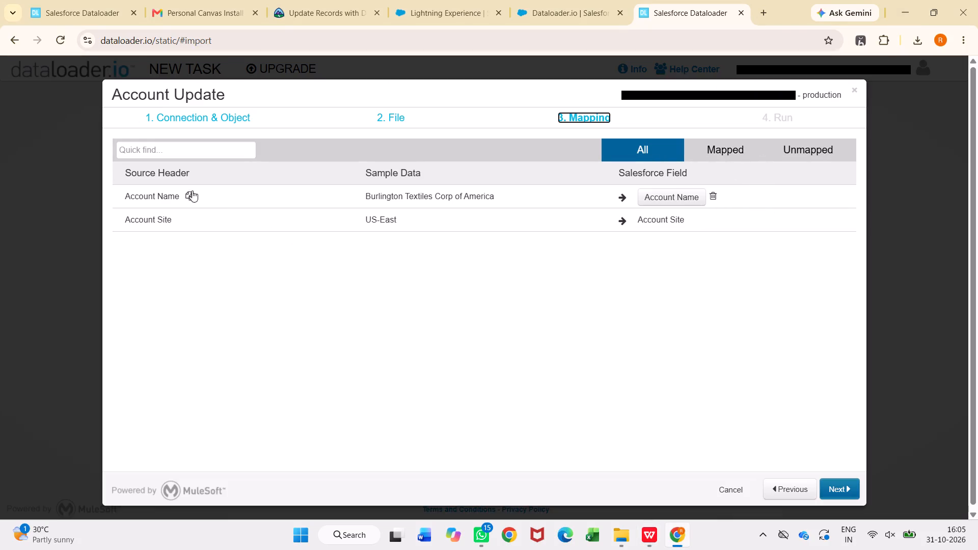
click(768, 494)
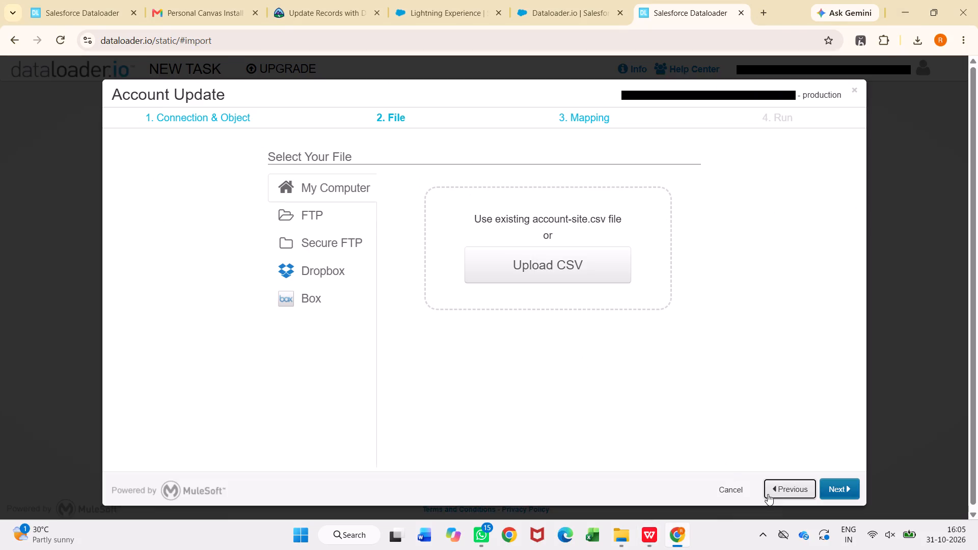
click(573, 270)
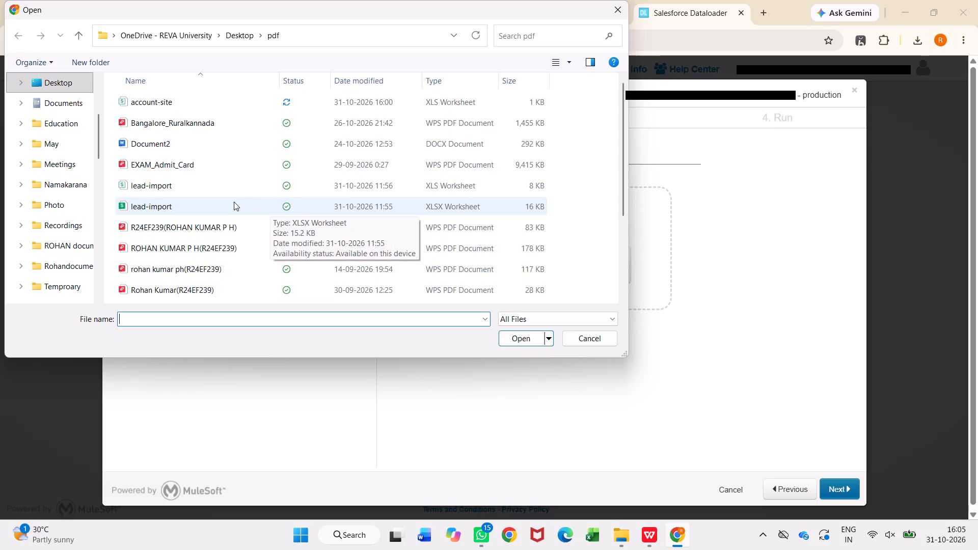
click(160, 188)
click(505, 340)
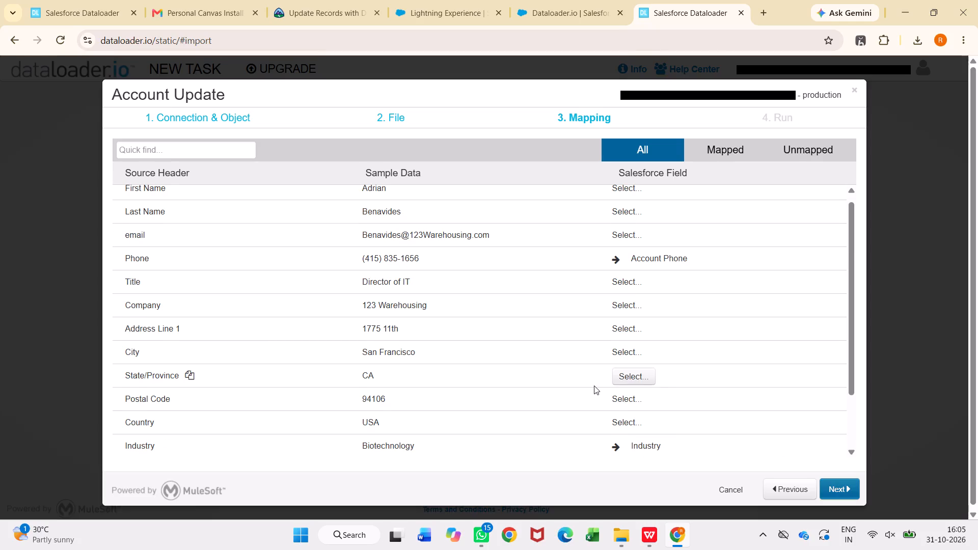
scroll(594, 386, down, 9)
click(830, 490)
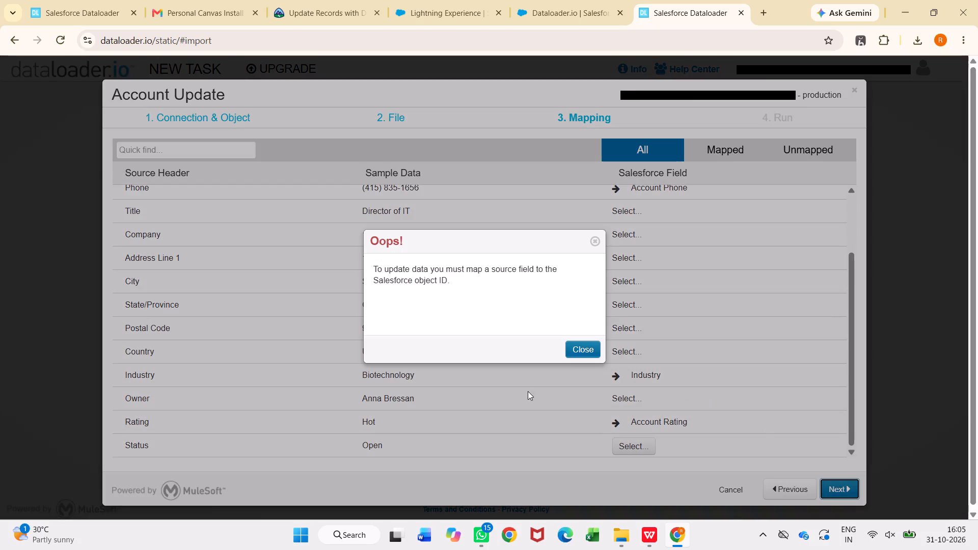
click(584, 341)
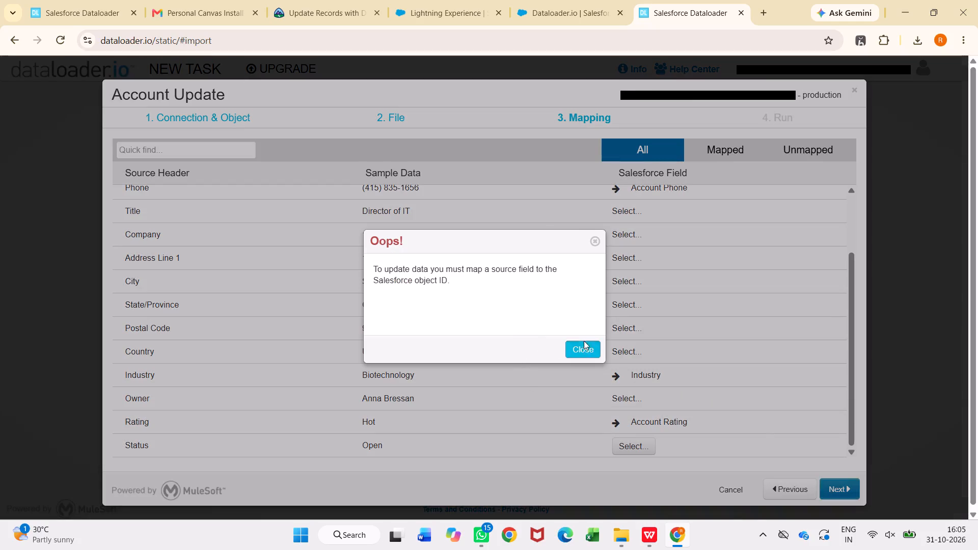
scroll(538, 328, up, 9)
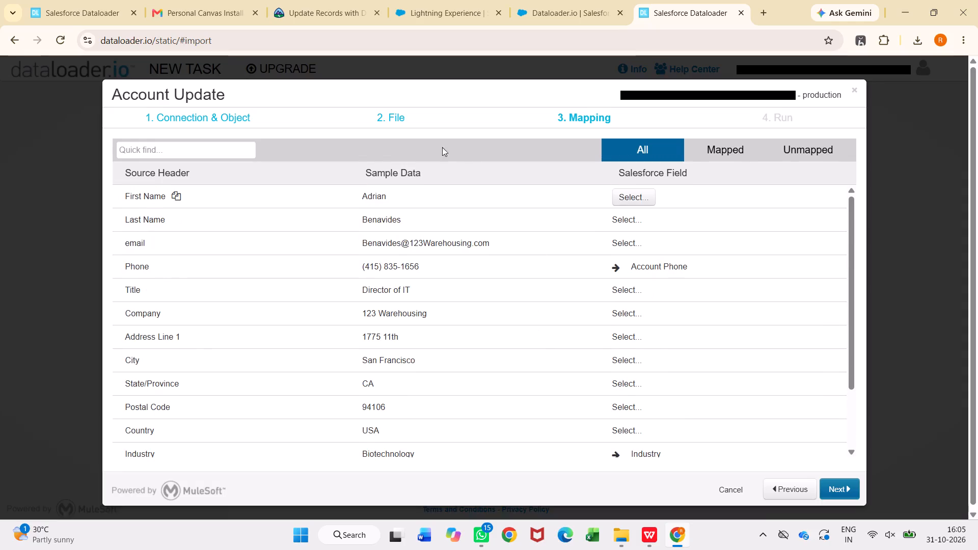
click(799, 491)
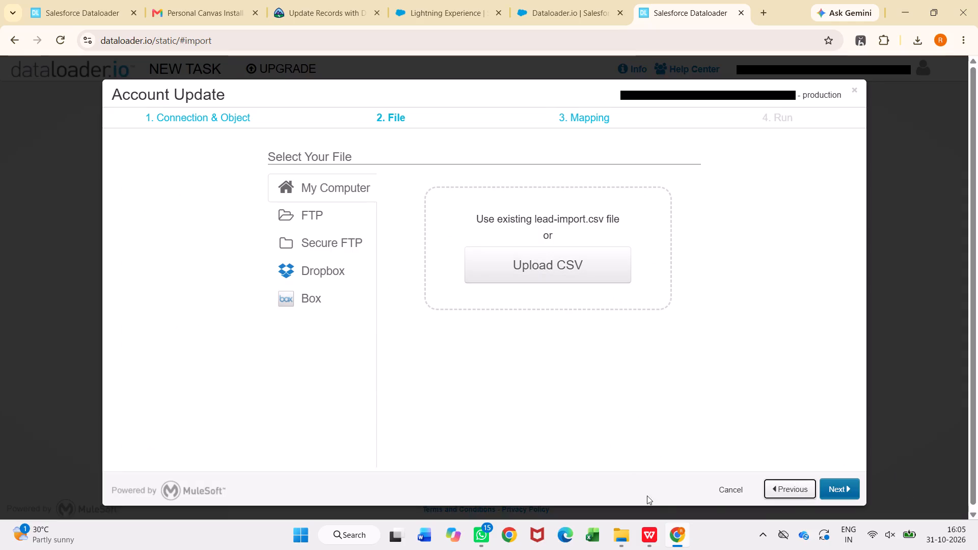
Switch to WPS Office and widen column A of the Account Export sheet so the full account IDs fit.
click(641, 545)
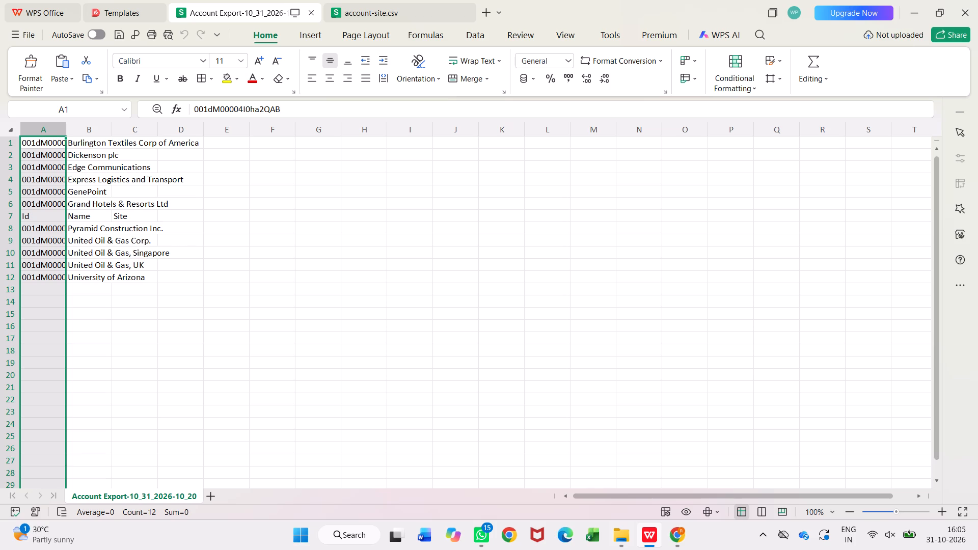
click(406, 0)
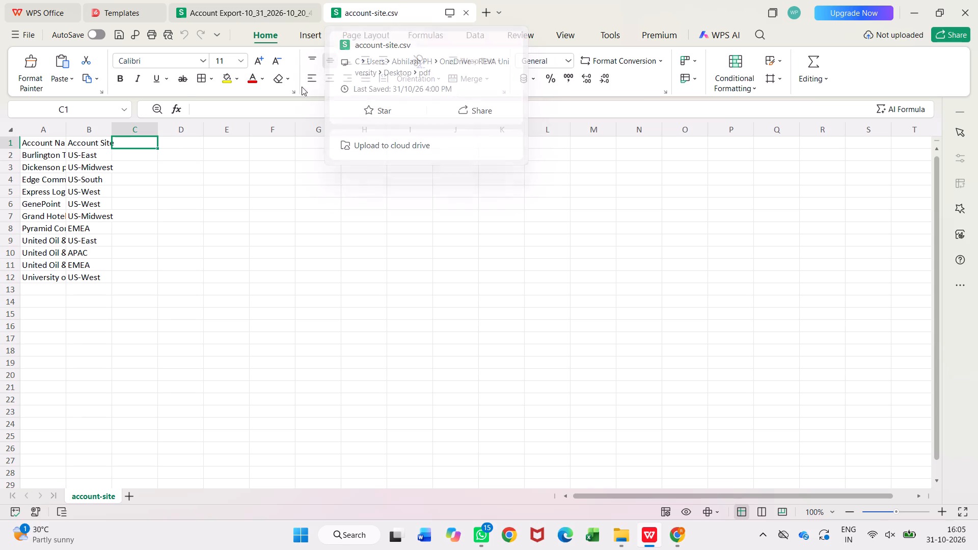
click(234, 6)
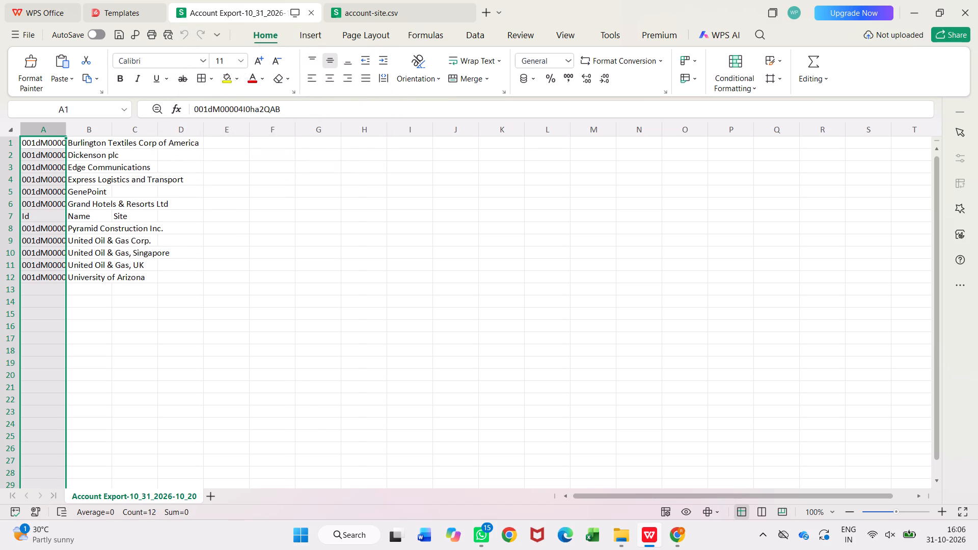
drag(63, 134, 72, 140)
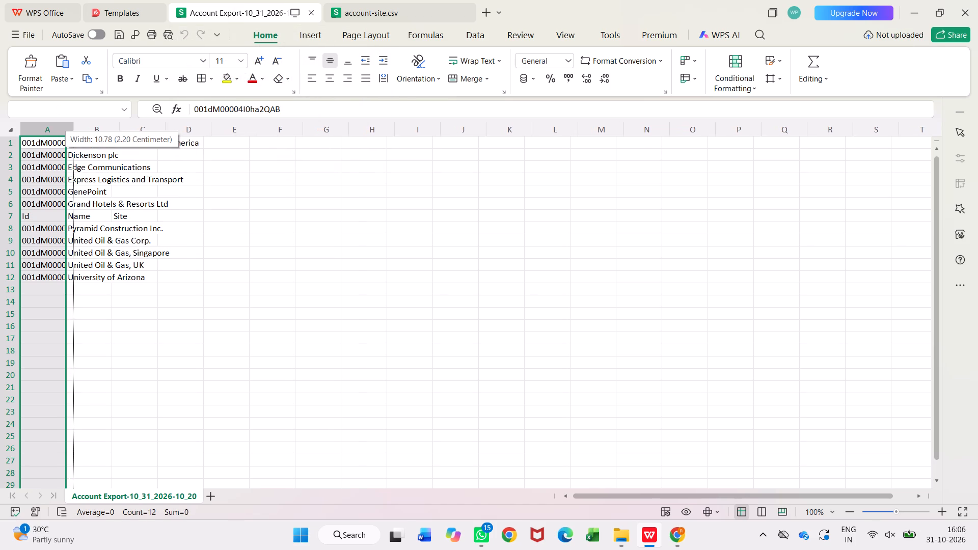
drag(72, 140, 91, 154)
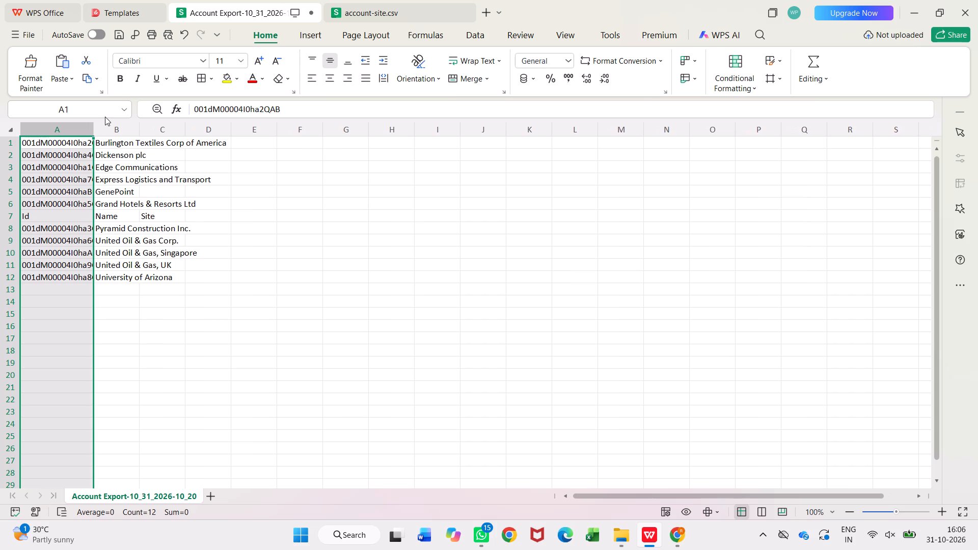
drag(92, 133, 152, 147)
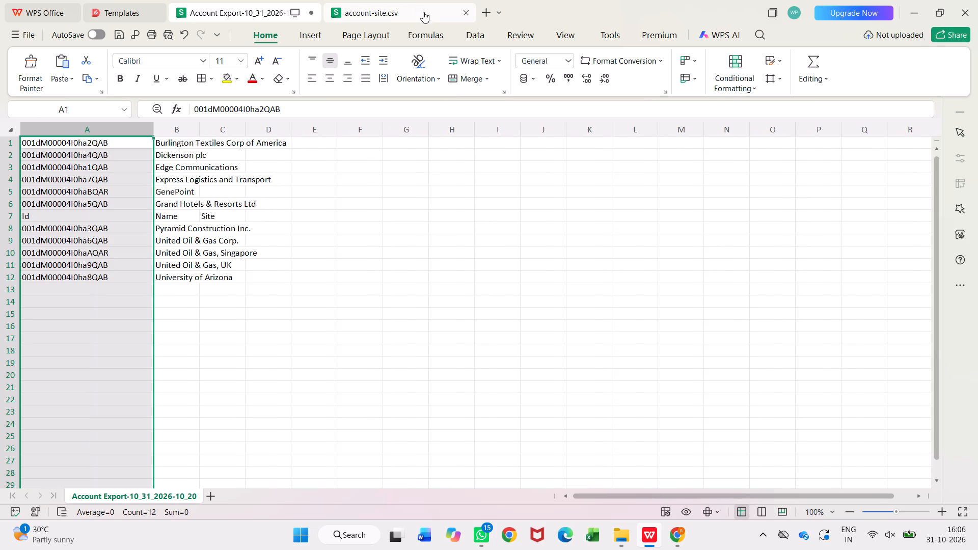
Widen column A of the account-site sheet so the full account names fit.
click(394, 17)
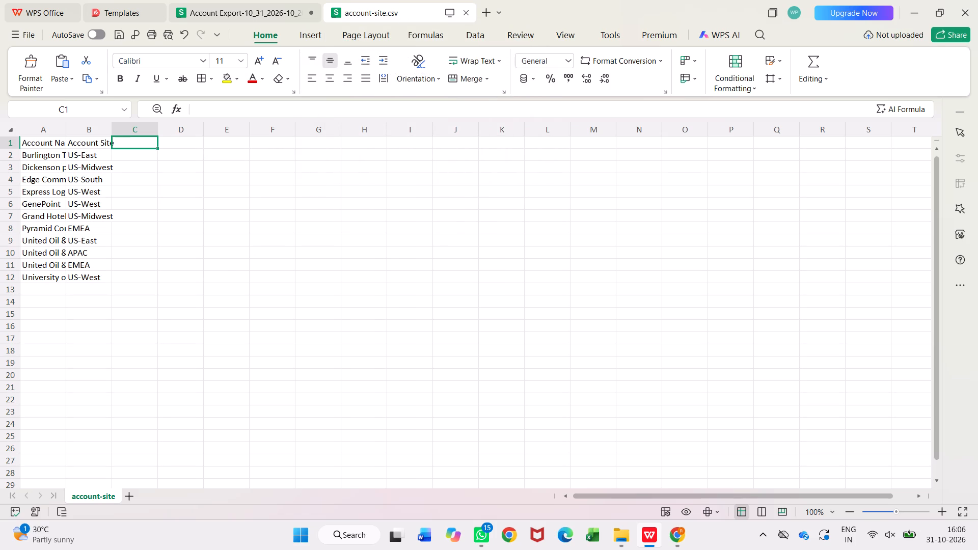
drag(64, 136, 112, 162)
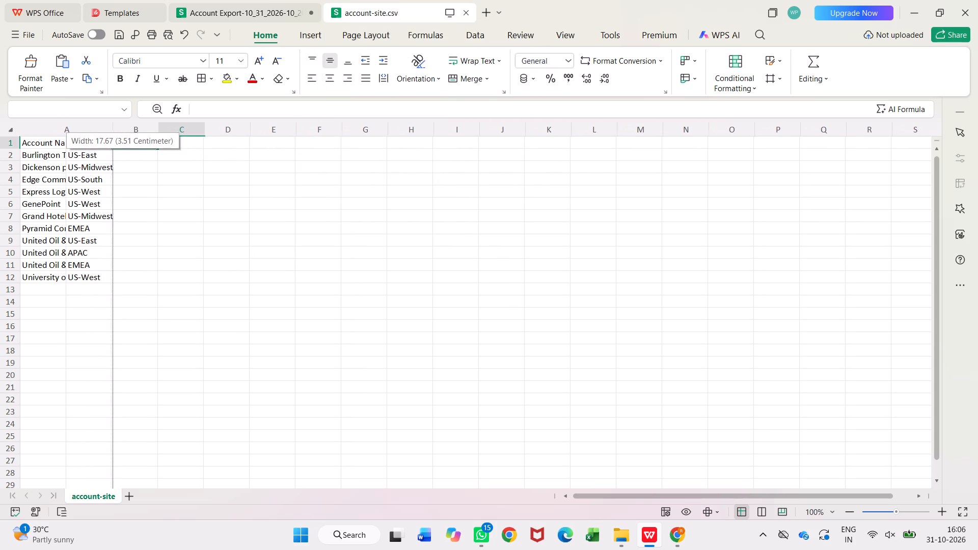
drag(112, 162, 112, 161)
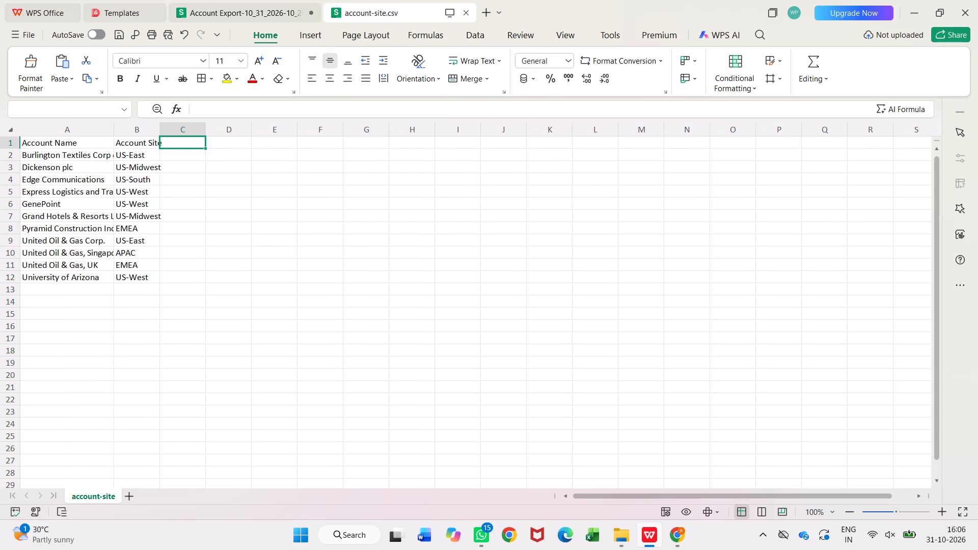
drag(115, 125, 155, 151)
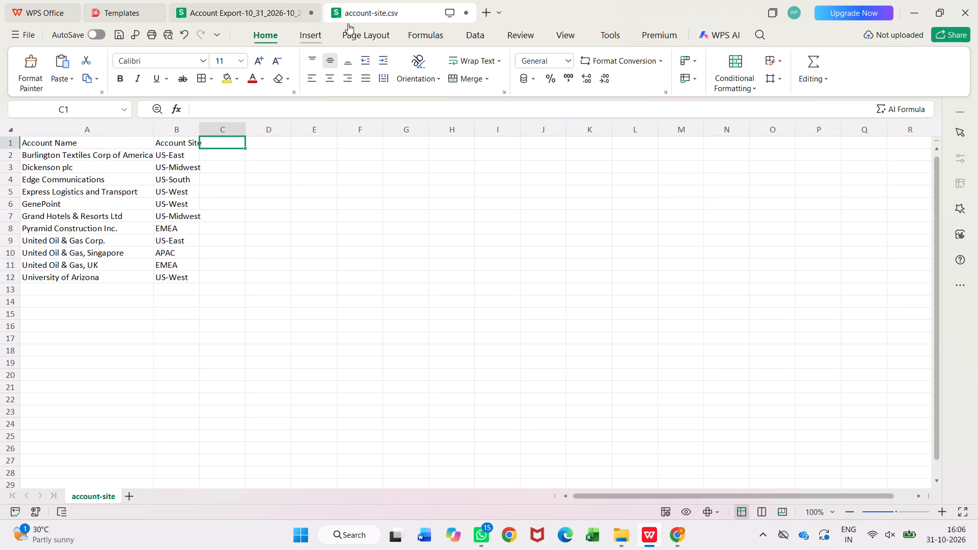
Clear the Id, Name and Site header cells in row 7 of the Account Export sheet.
click(247, 10)
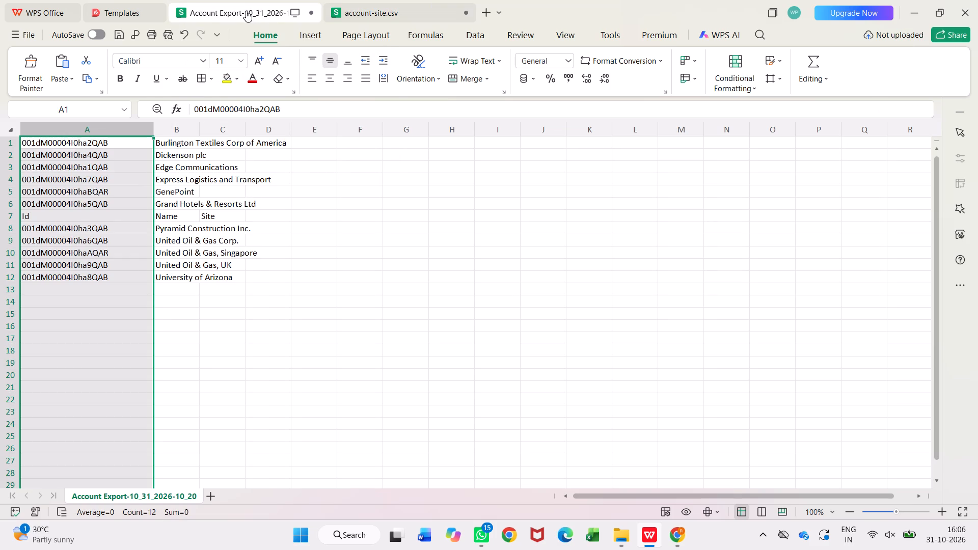
click(34, 216)
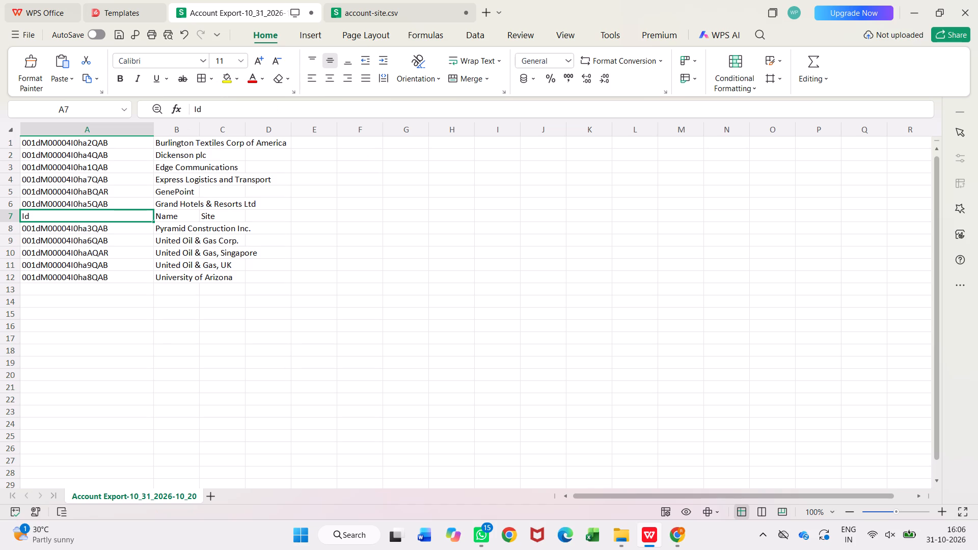
key(BackSpace)
key(Right)
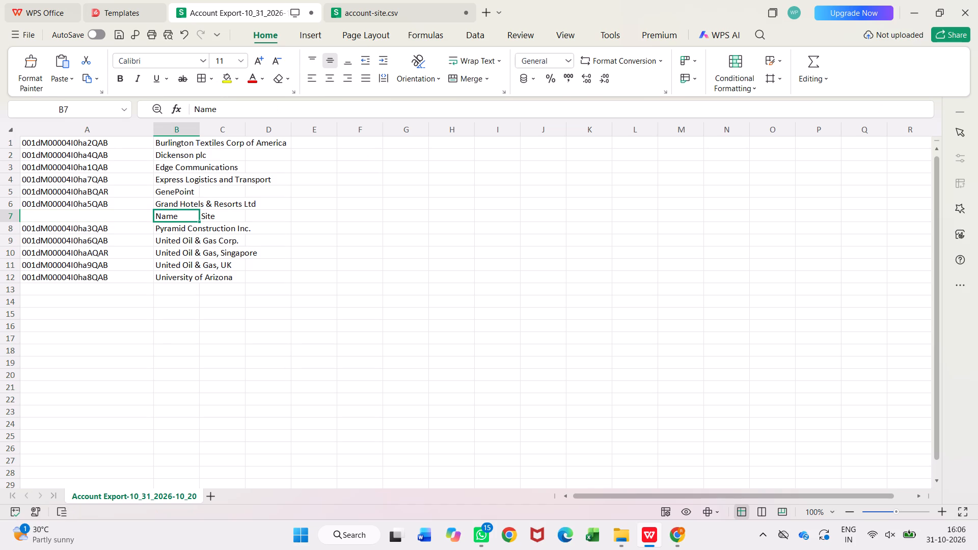
key(BackSpace)
key(Right)
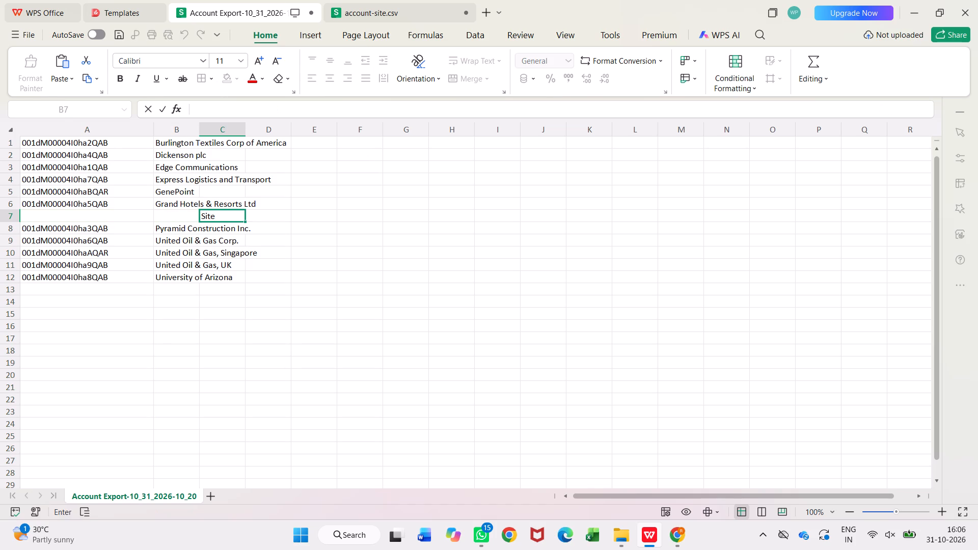
key(BackSpace)
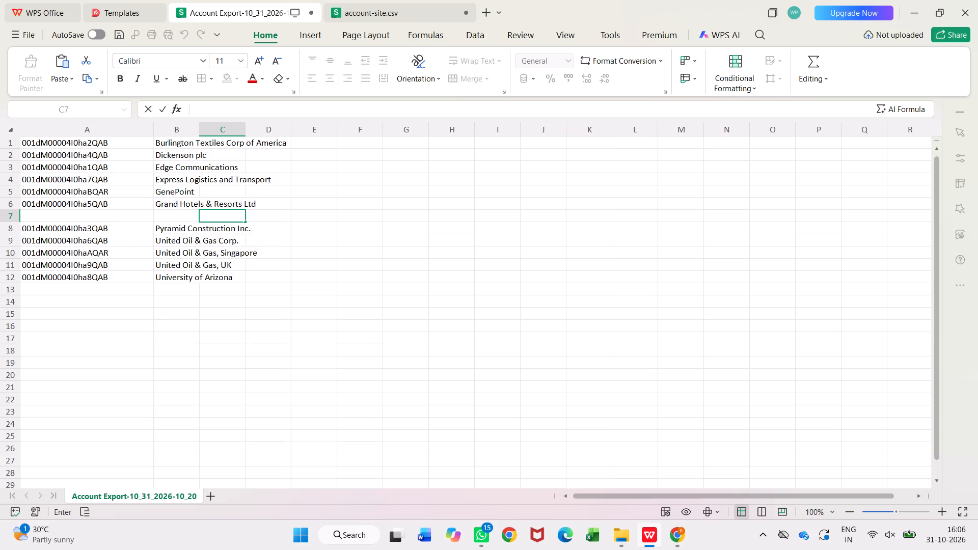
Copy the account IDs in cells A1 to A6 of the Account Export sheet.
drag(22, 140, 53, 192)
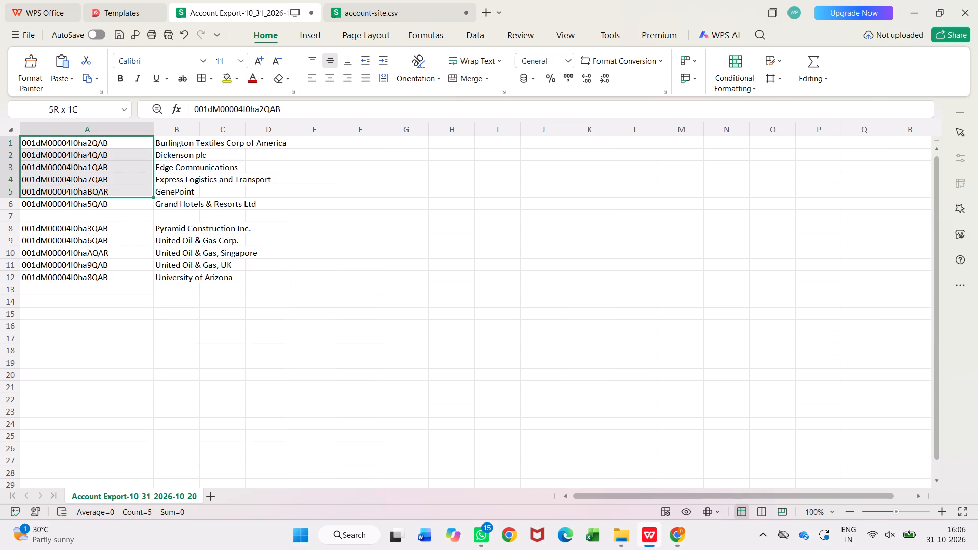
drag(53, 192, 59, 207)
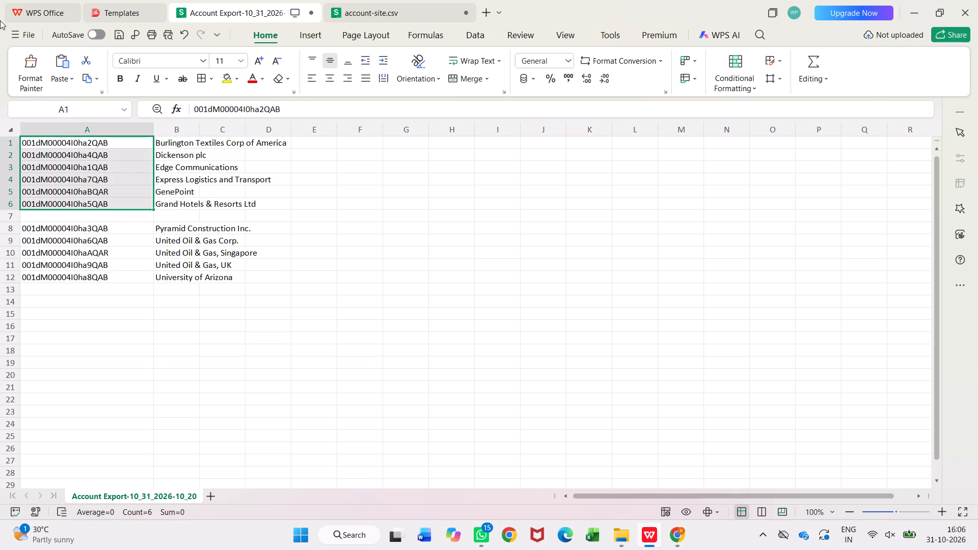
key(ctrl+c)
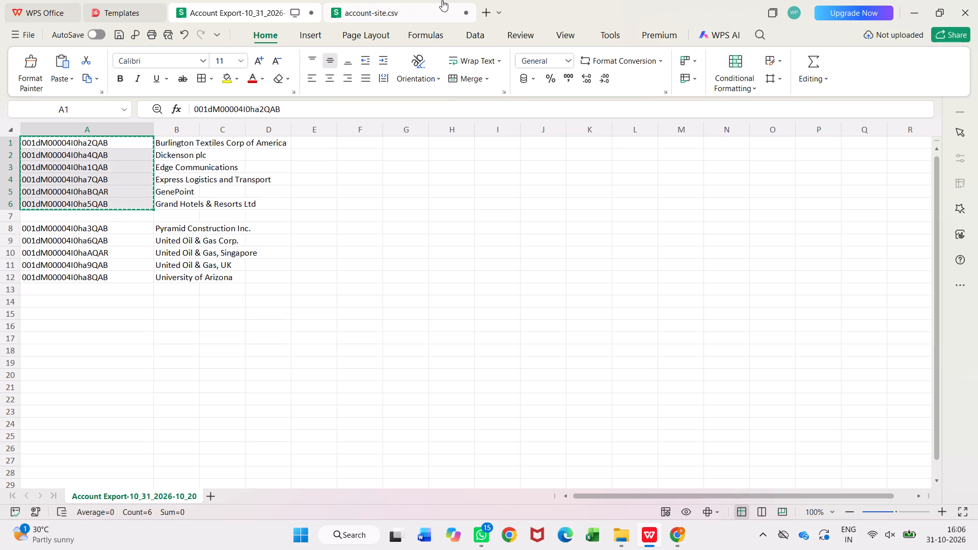
Enter the column header id in cell C1 of the account-site sheet.
click(406, 3)
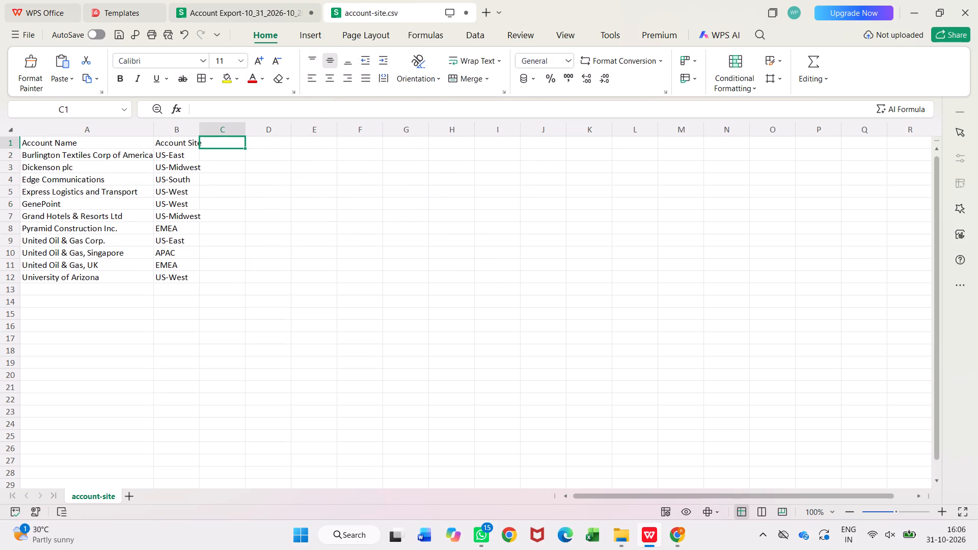
click(227, 144)
key(i)
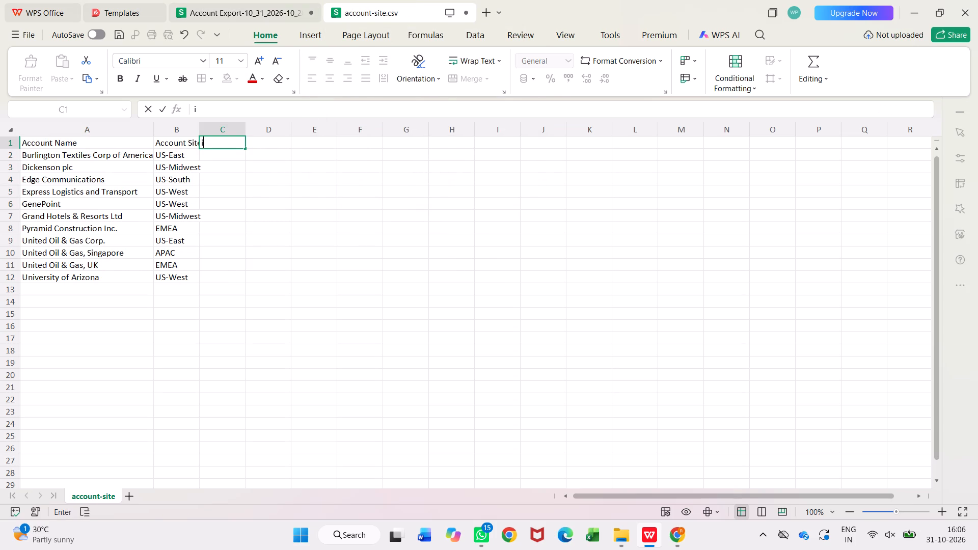
key(d)
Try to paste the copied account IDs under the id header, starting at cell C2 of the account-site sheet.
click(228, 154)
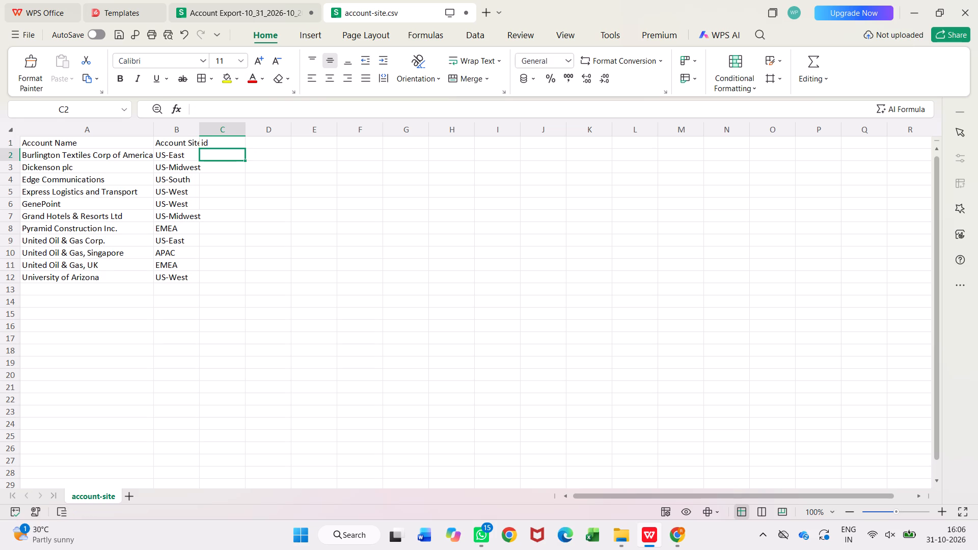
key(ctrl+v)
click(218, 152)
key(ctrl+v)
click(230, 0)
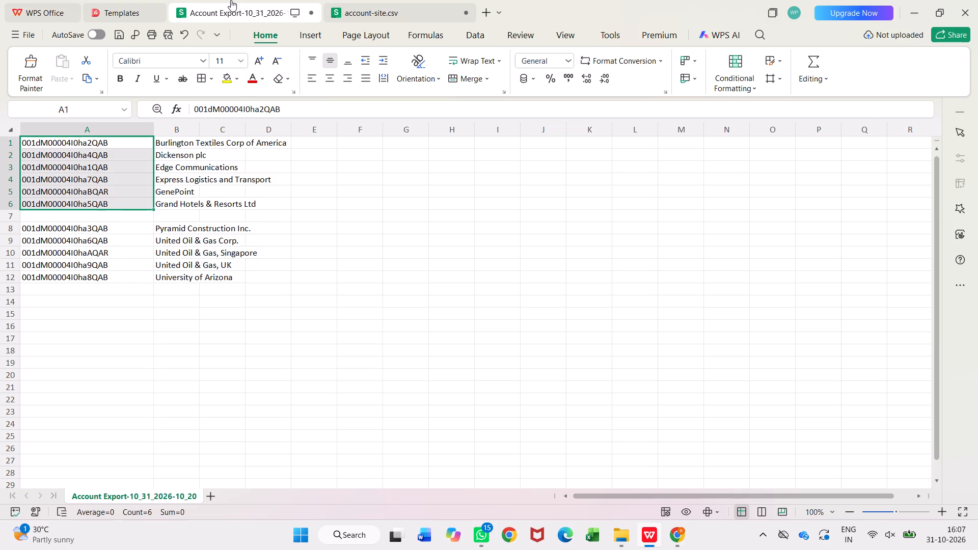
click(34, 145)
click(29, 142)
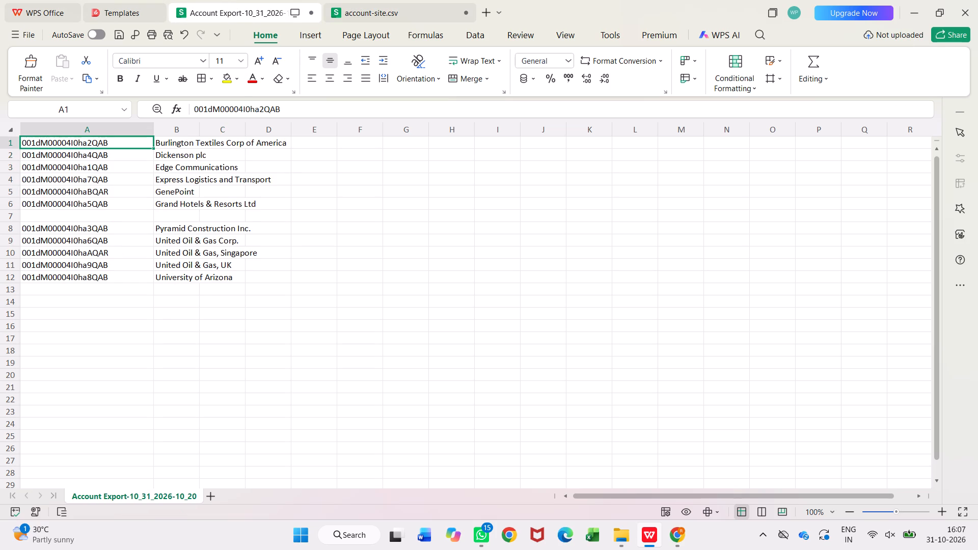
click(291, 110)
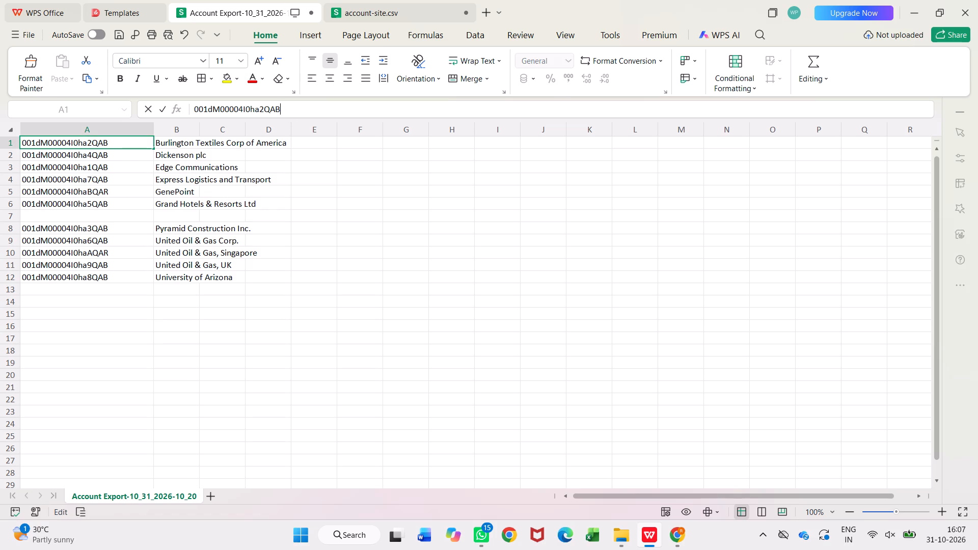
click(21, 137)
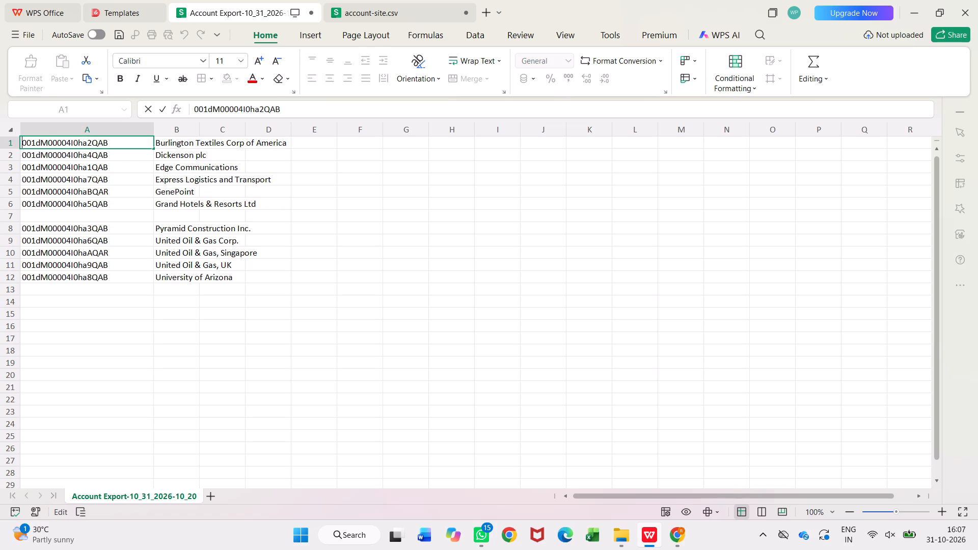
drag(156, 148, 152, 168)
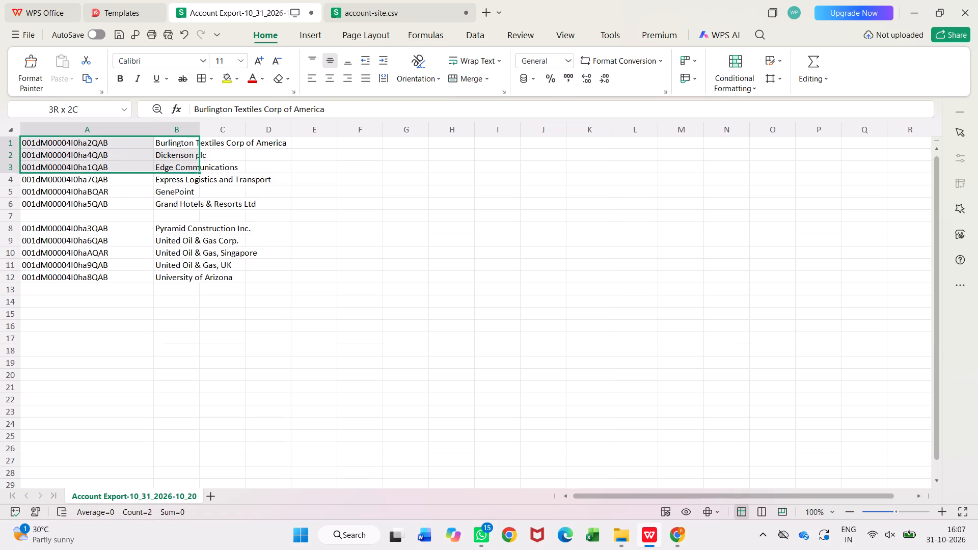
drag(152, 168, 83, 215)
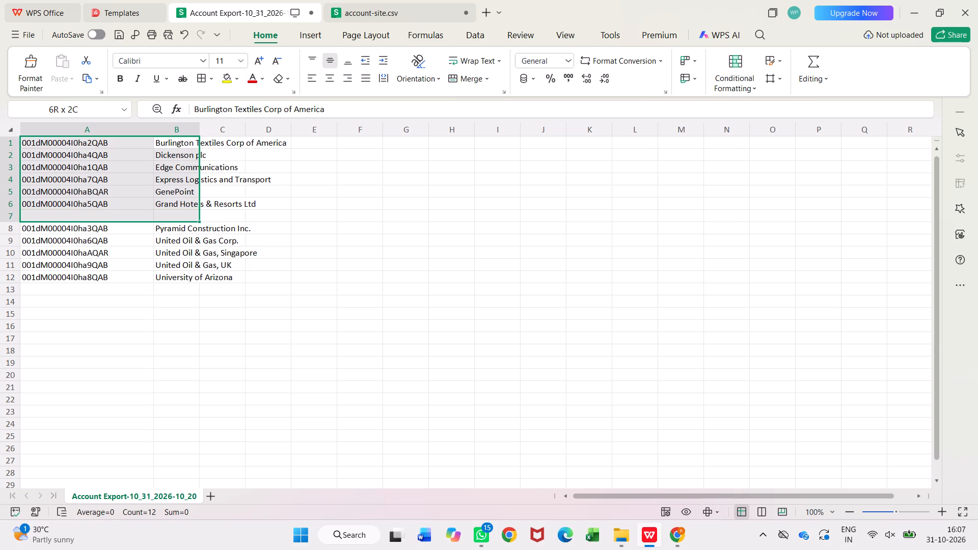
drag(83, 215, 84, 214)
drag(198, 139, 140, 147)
Fill the account ID in cell A1 of the Account Export sheet down through A6 and copy the filled range.
click(139, 146)
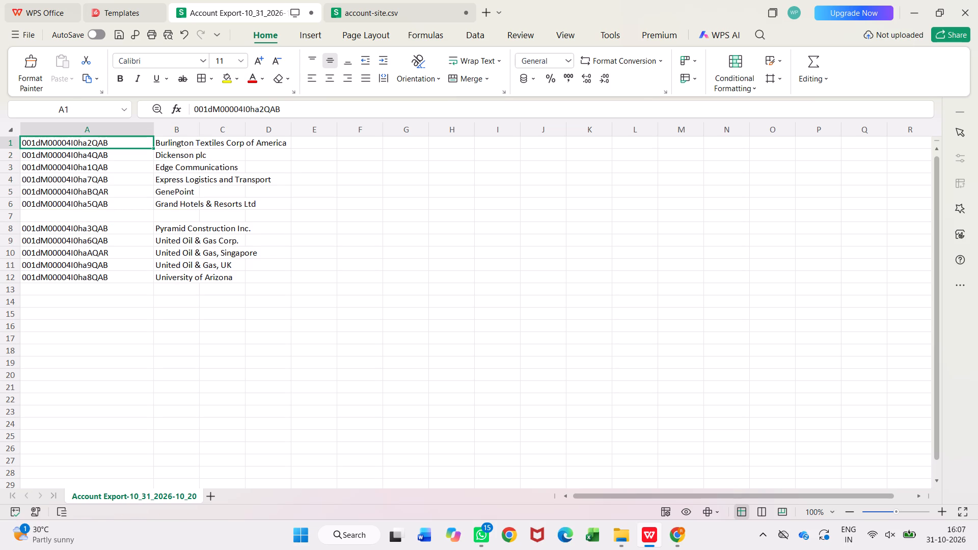
drag(154, 148, 155, 208)
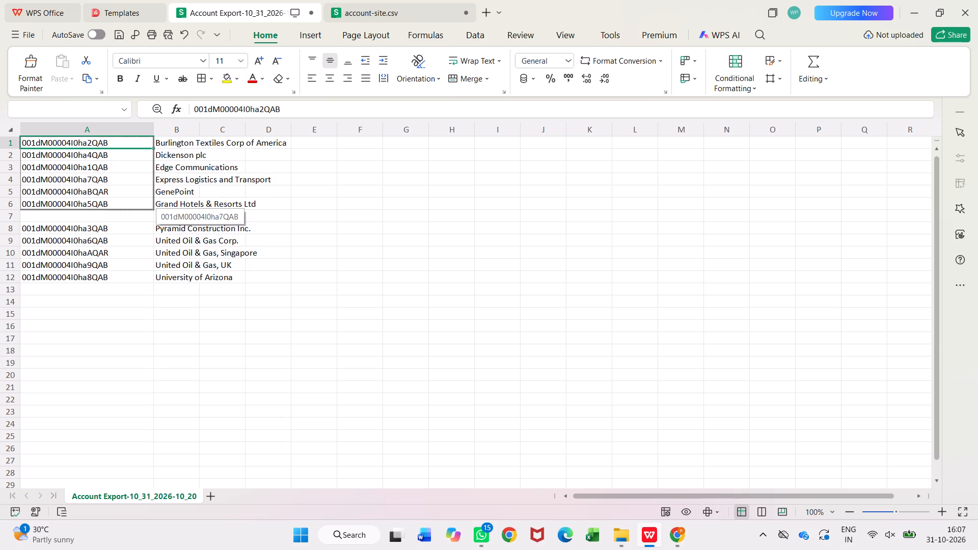
drag(155, 208, 155, 209)
key(ctrl+c)
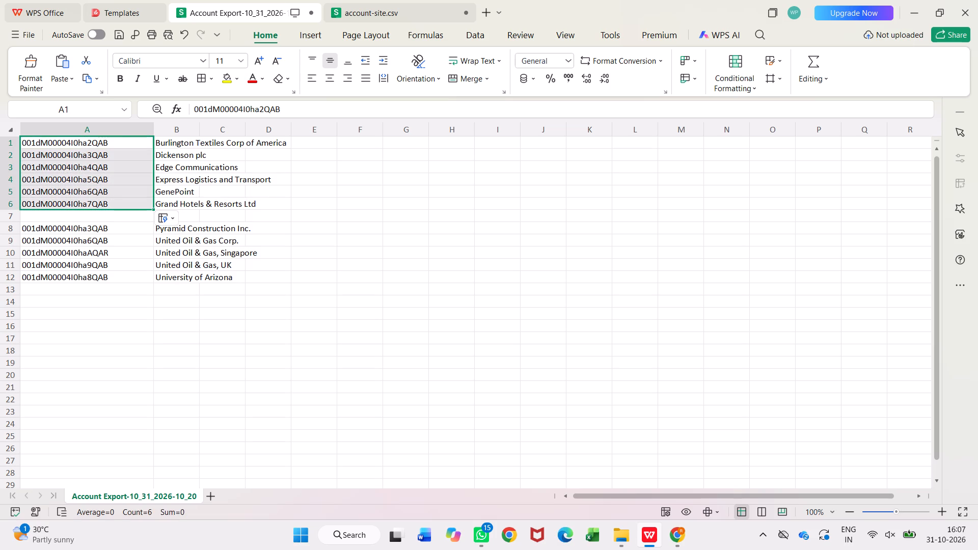
key(ctrl+c)
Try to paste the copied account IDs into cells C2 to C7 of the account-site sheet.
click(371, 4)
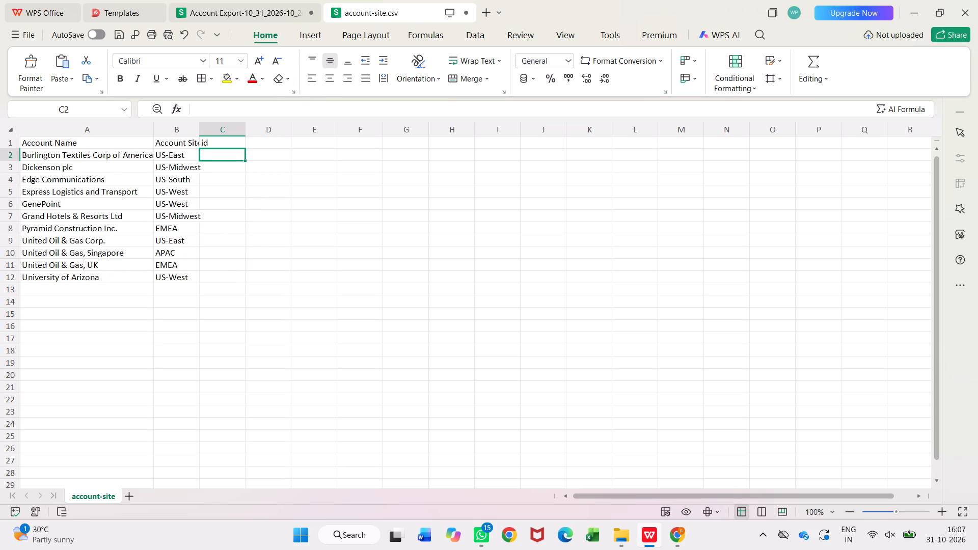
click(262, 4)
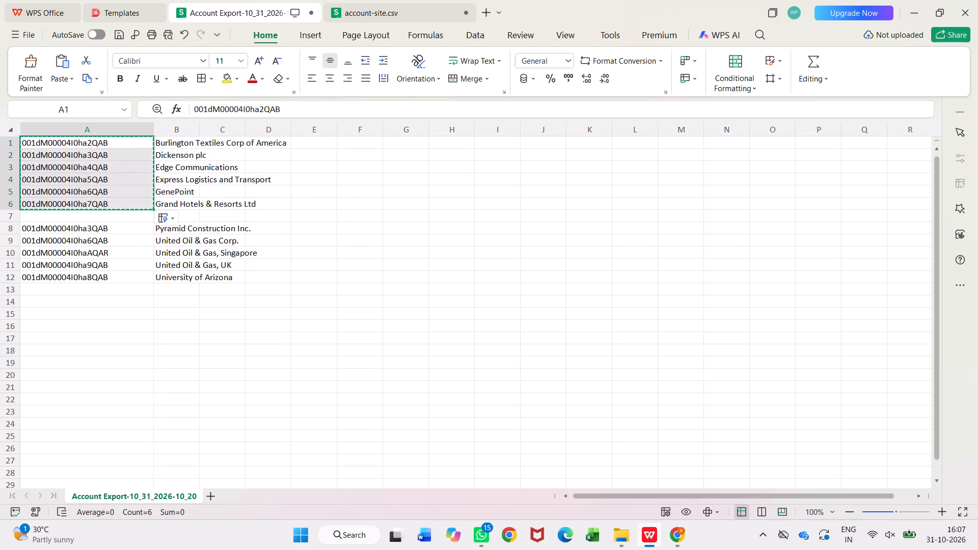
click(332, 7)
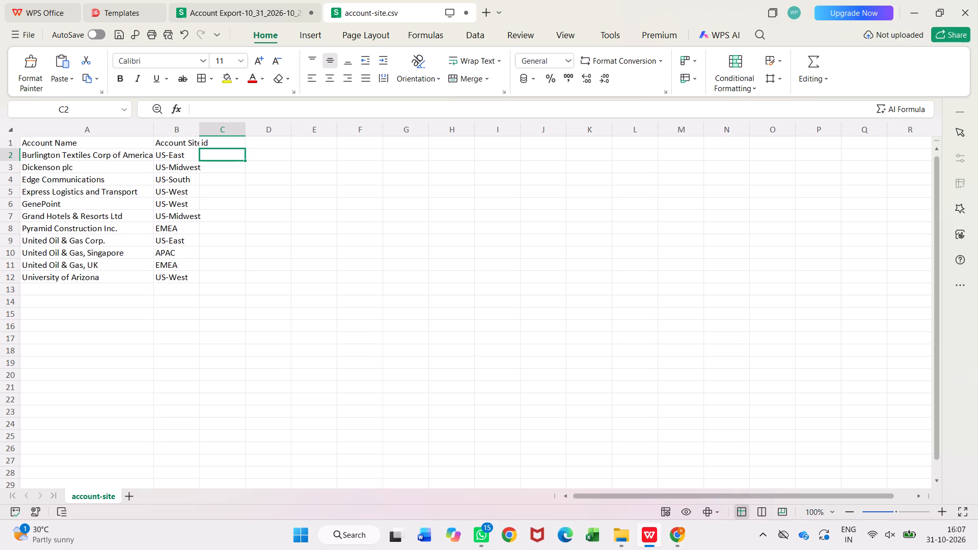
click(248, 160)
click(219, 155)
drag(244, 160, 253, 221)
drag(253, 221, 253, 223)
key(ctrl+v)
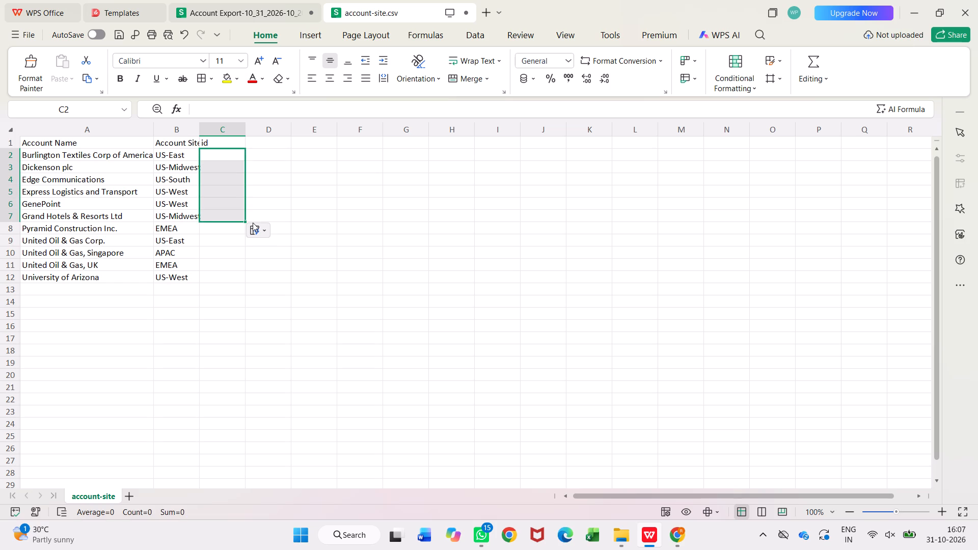
Copy the Burlington Textiles account ID from cell A1 of the Account Export sheet into cell C2 of the account-site sheet.
click(268, 10)
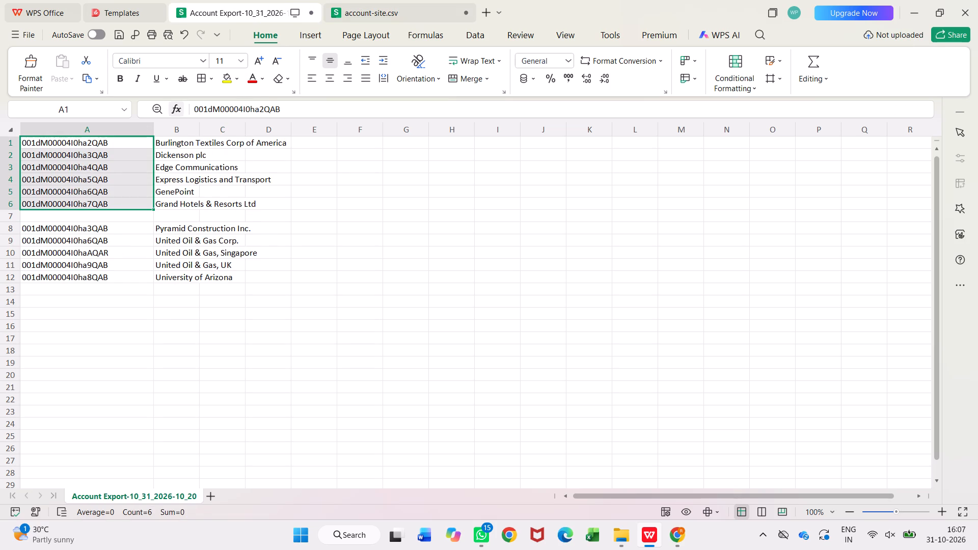
click(293, 109)
key(ctrl+a)
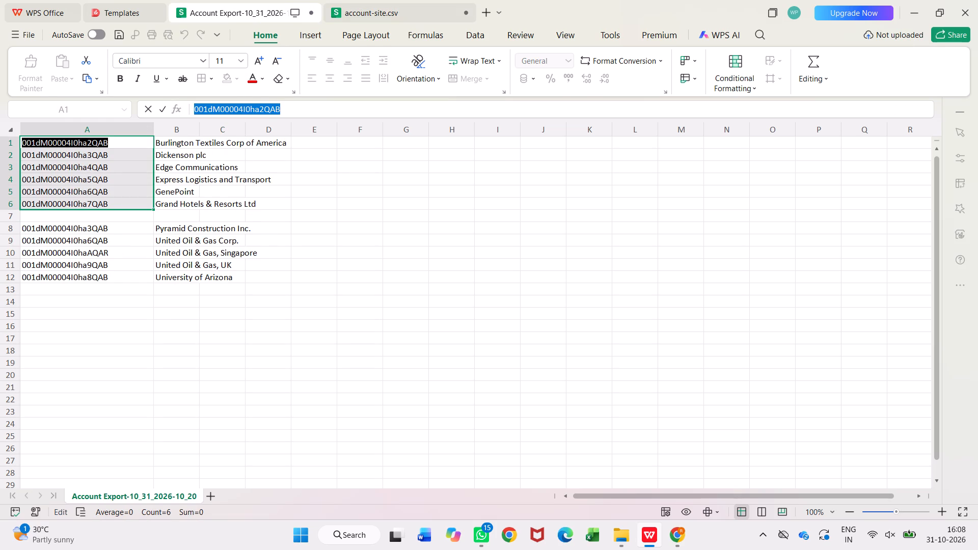
key(ctrl+c)
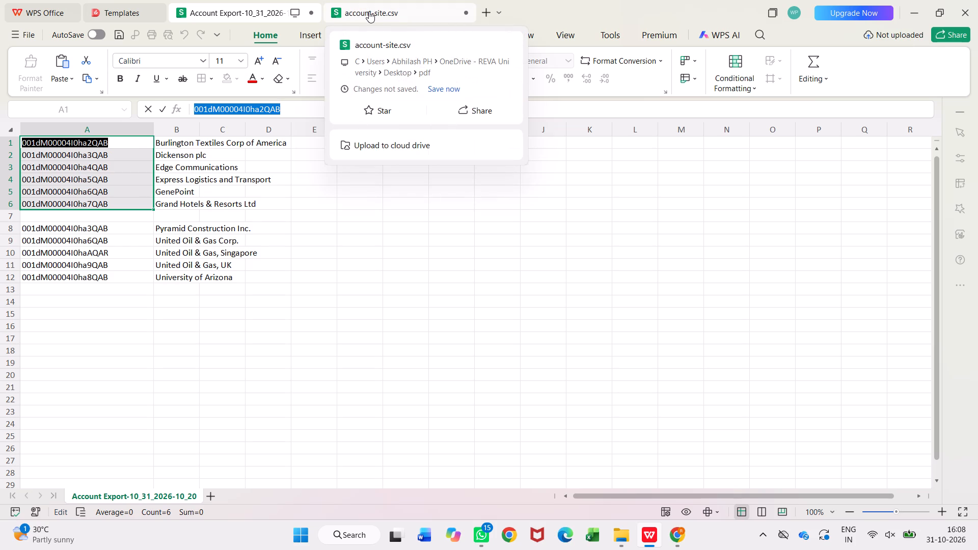
click(369, 11)
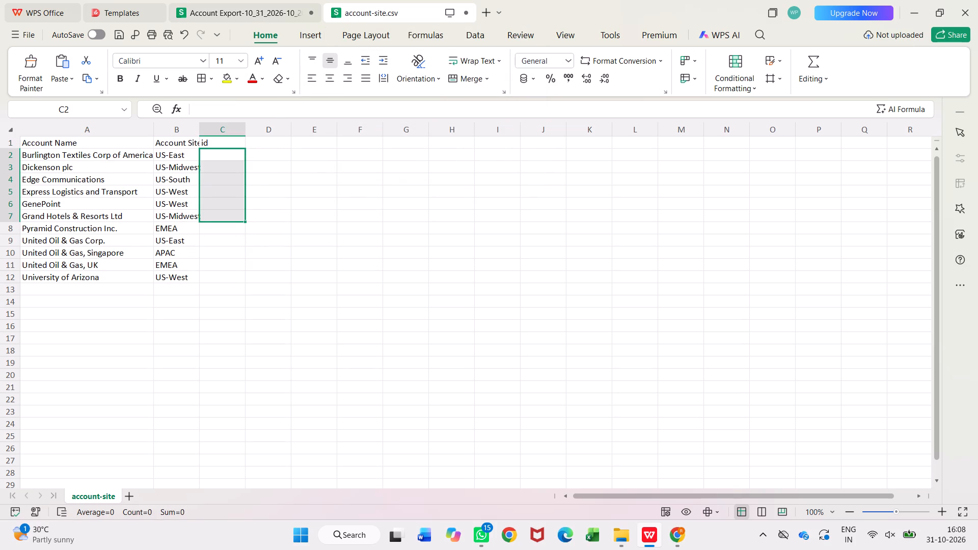
click(223, 158)
key(ctrl+v)
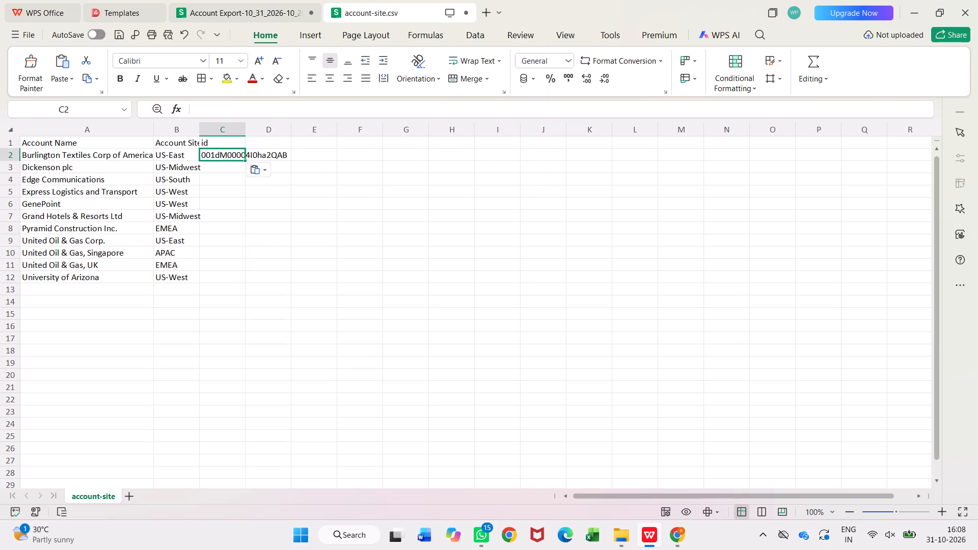
Copy the Dickenson plc account ID from cell A2 of the Account Export sheet into cell C3 of the account-site sheet.
click(268, 19)
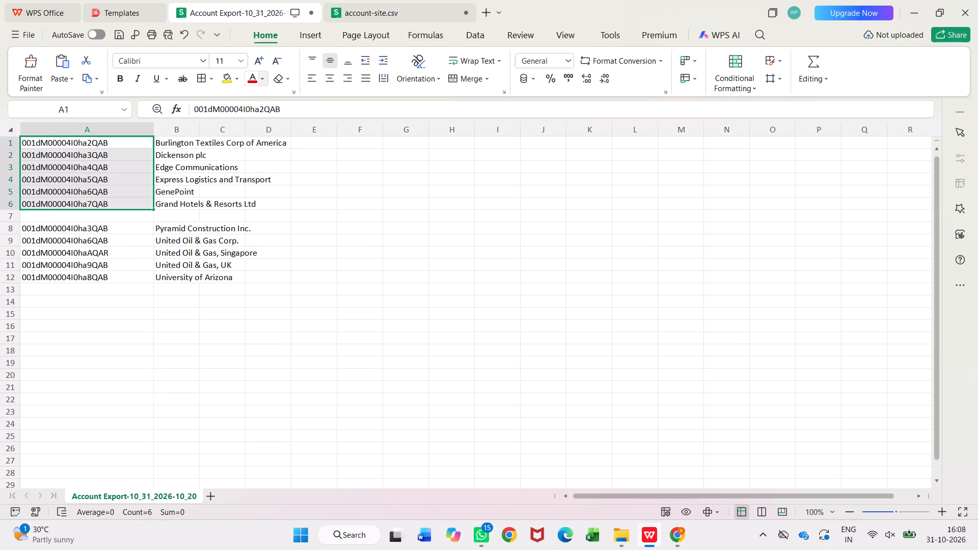
click(134, 159)
double_click(134, 159)
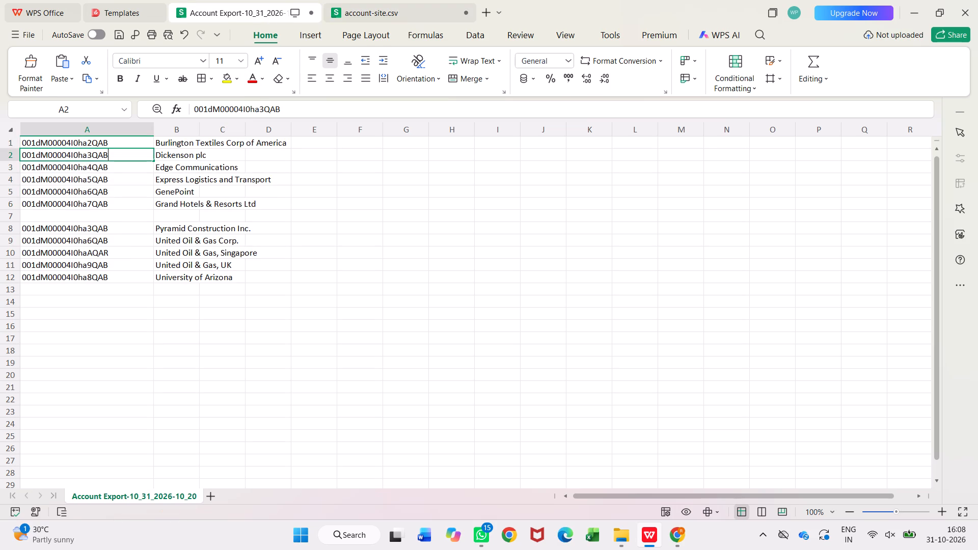
click(320, 107)
key(ctrl+a)
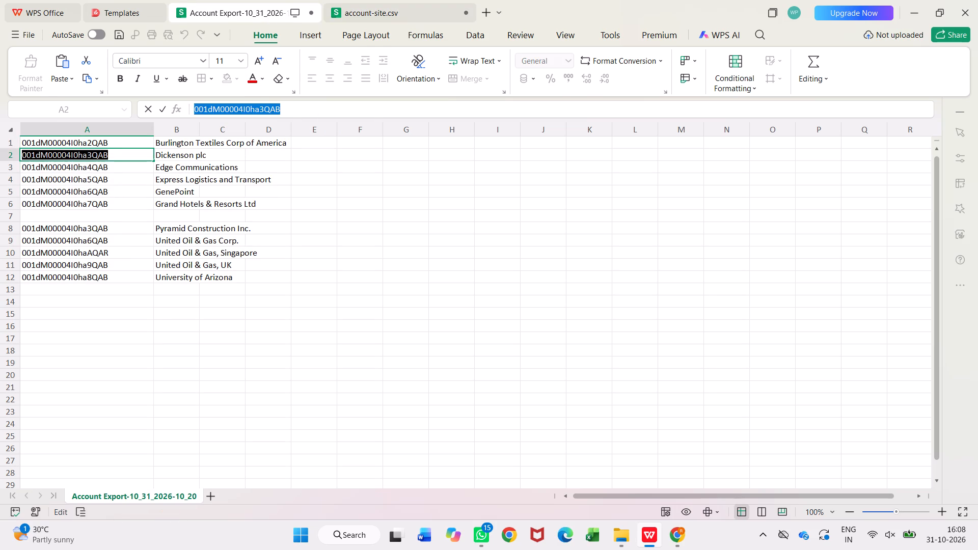
key(ctrl+c)
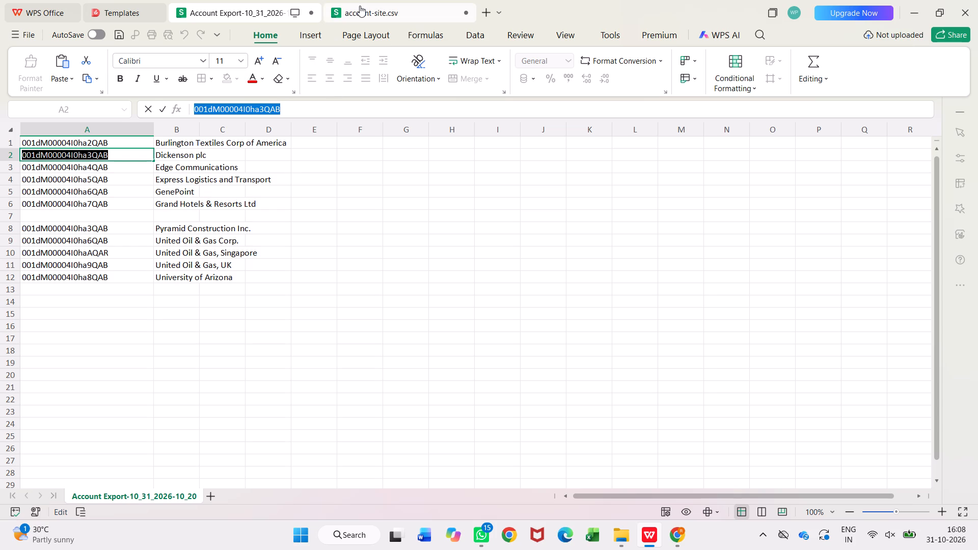
click(360, 6)
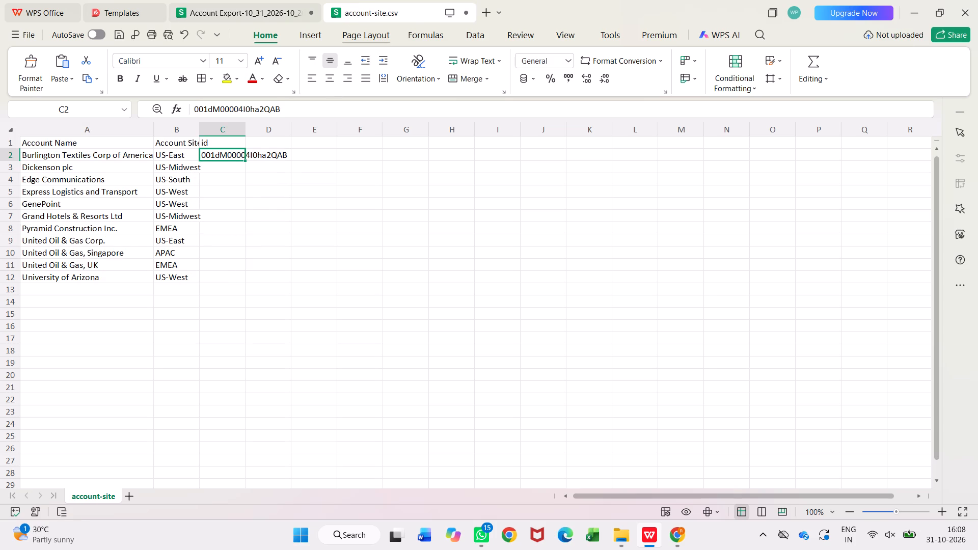
click(228, 168)
key(ctrl+v)
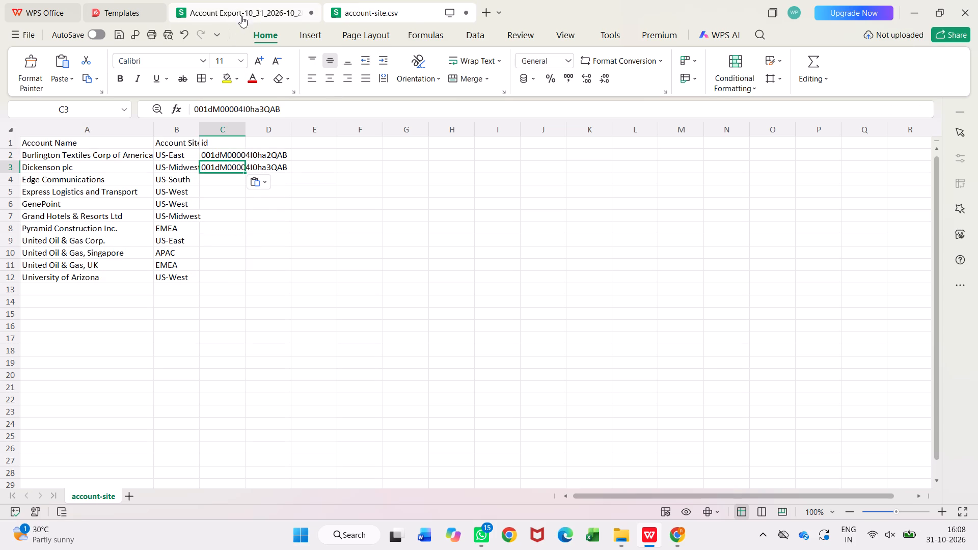
Copy the Edge Communications account ID from cell A3 of the Account Export sheet into cell C4 of the account-site sheet.
click(254, 8)
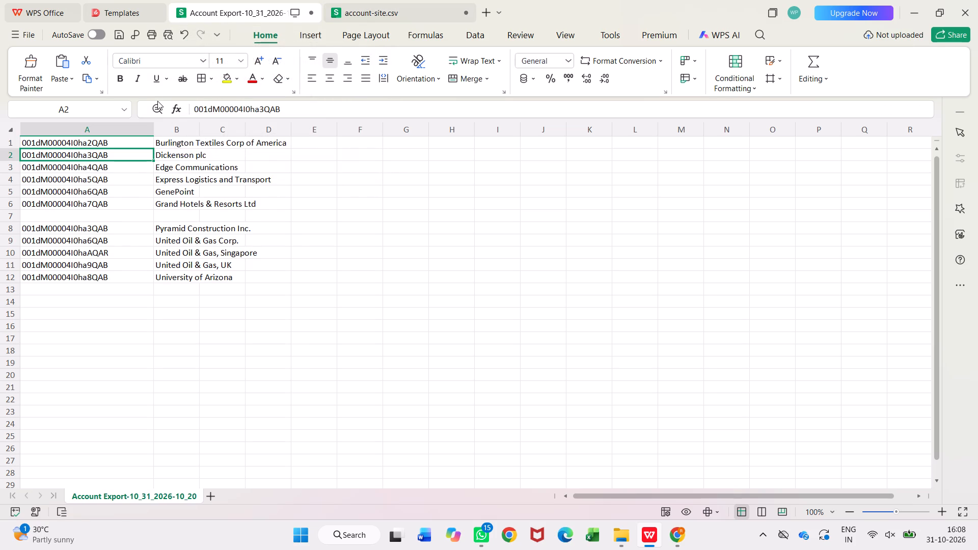
click(116, 166)
key(ctrl+c)
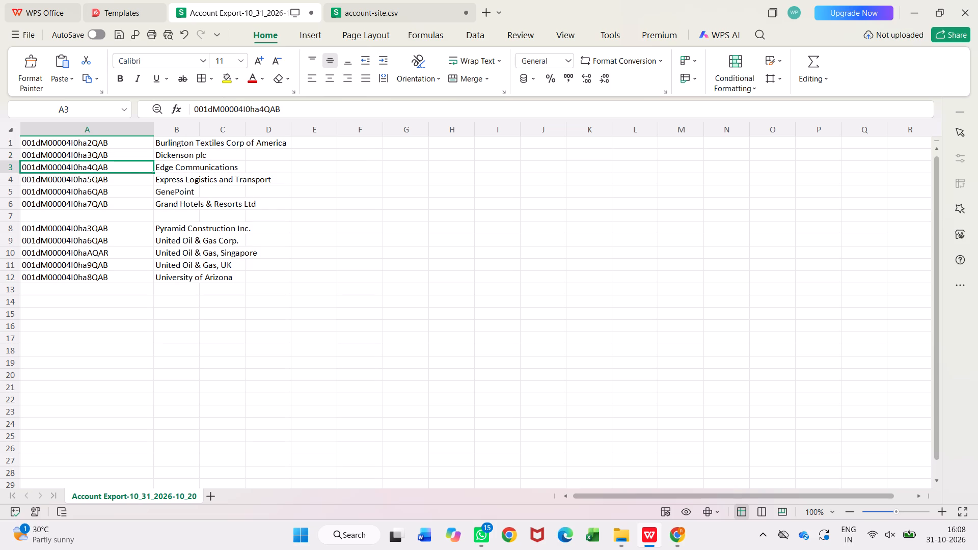
click(350, 0)
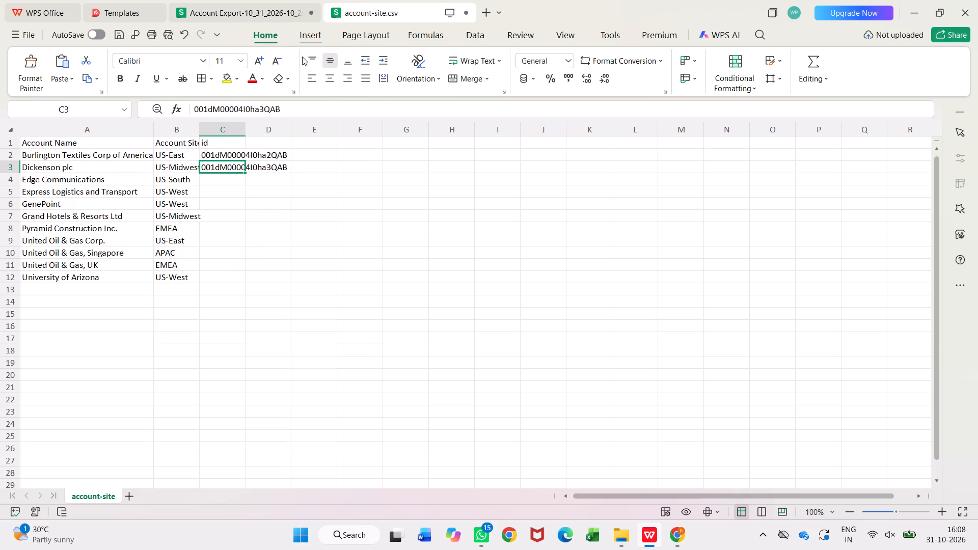
click(214, 182)
key(ctrl+v)
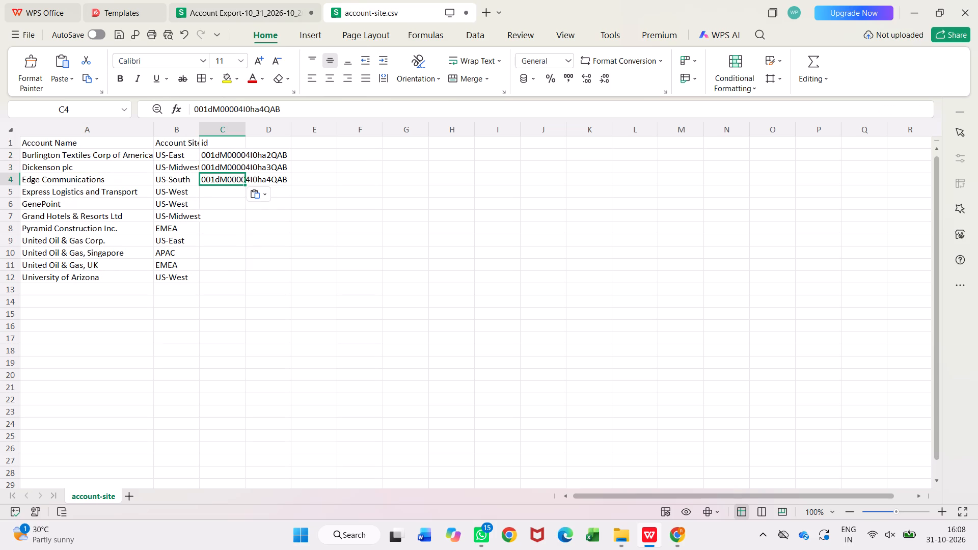
Copy the Express Logistics and Transport account ID from cell A4 of the Account Export sheet into cell C5 of the account-site sheet.
click(268, 9)
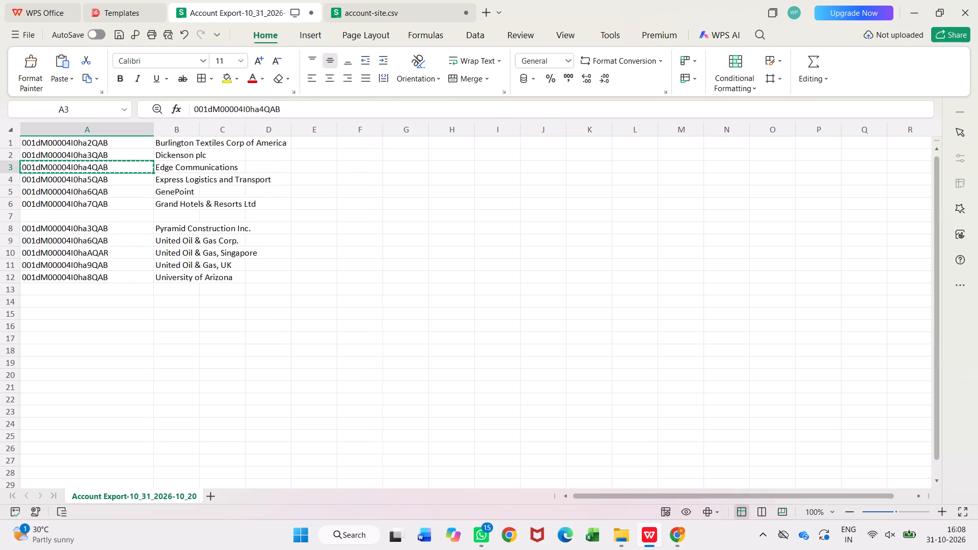
click(132, 183)
key(ctrl+c)
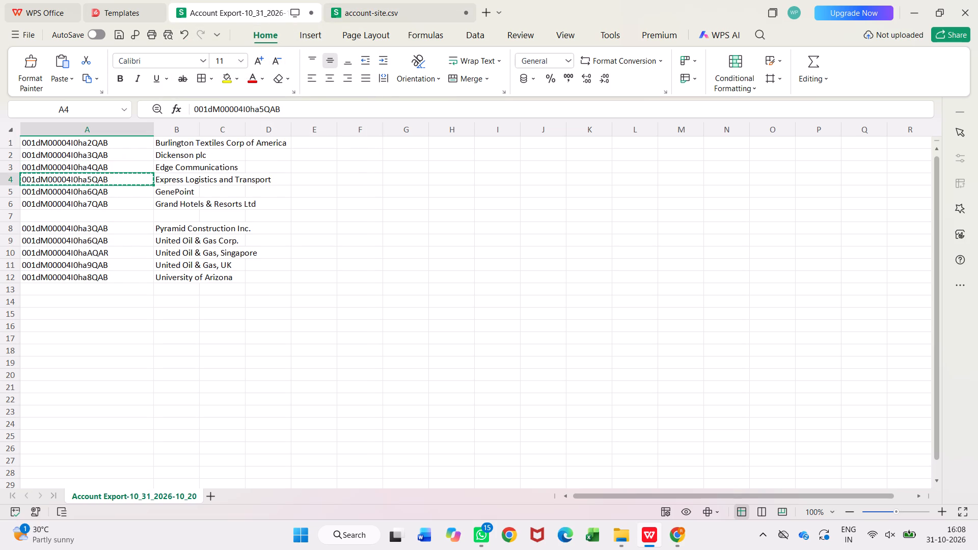
click(370, 4)
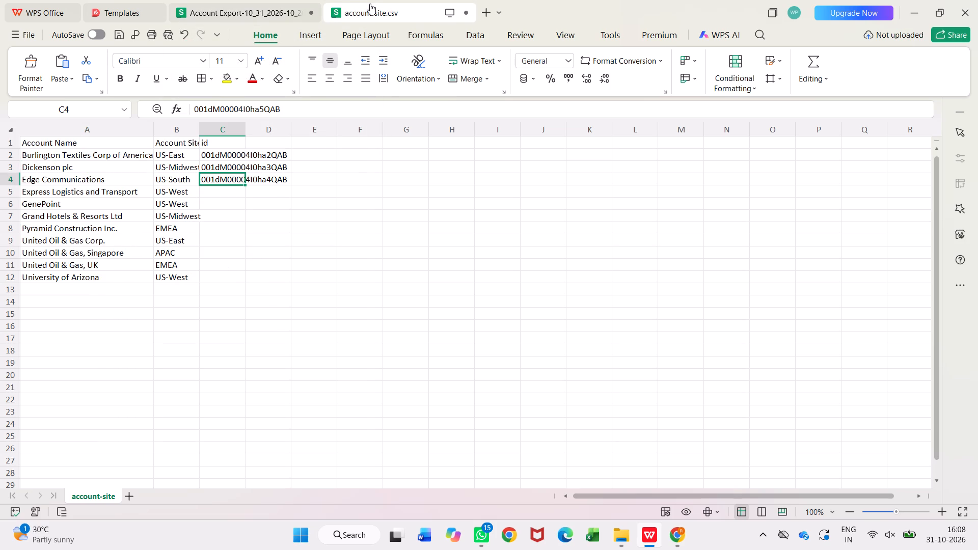
click(219, 191)
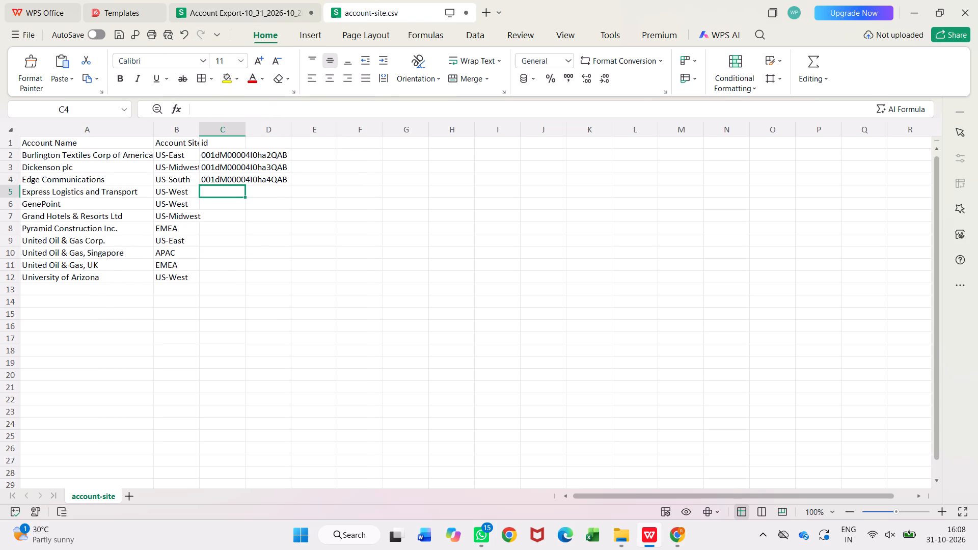
key(ctrl+v)
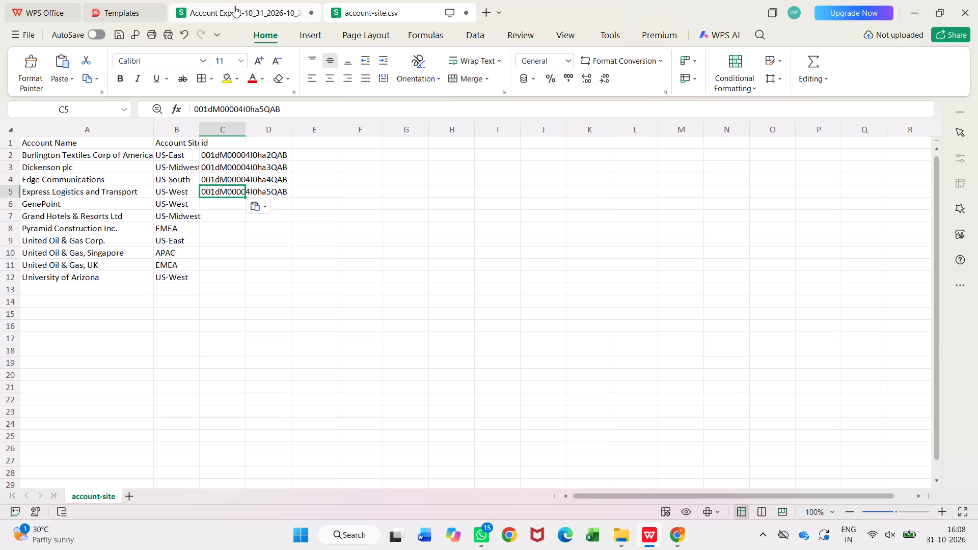
Copy the GenePoint account ID from cell A5 of the Account Export sheet into cell C6 of the account-site sheet.
click(234, 6)
click(115, 191)
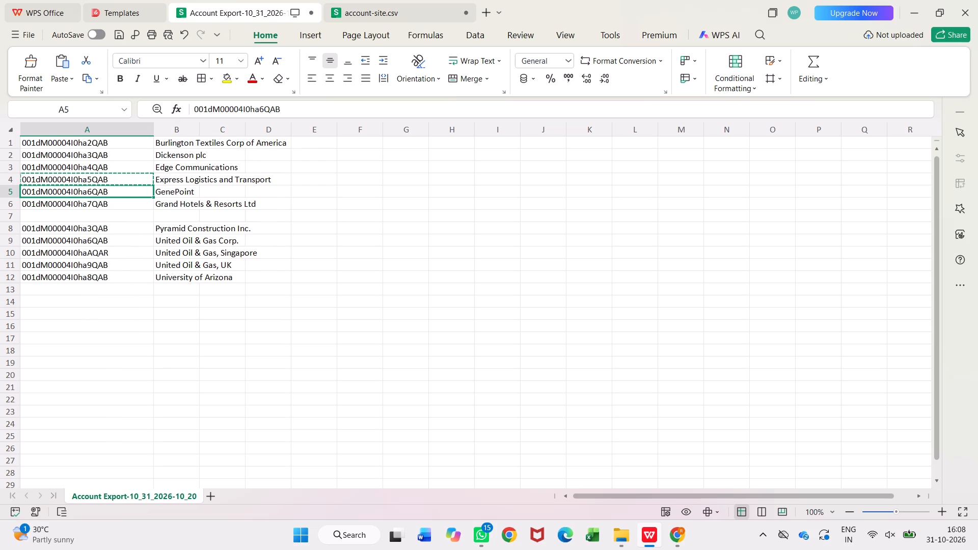
key(ctrl+c)
click(367, 4)
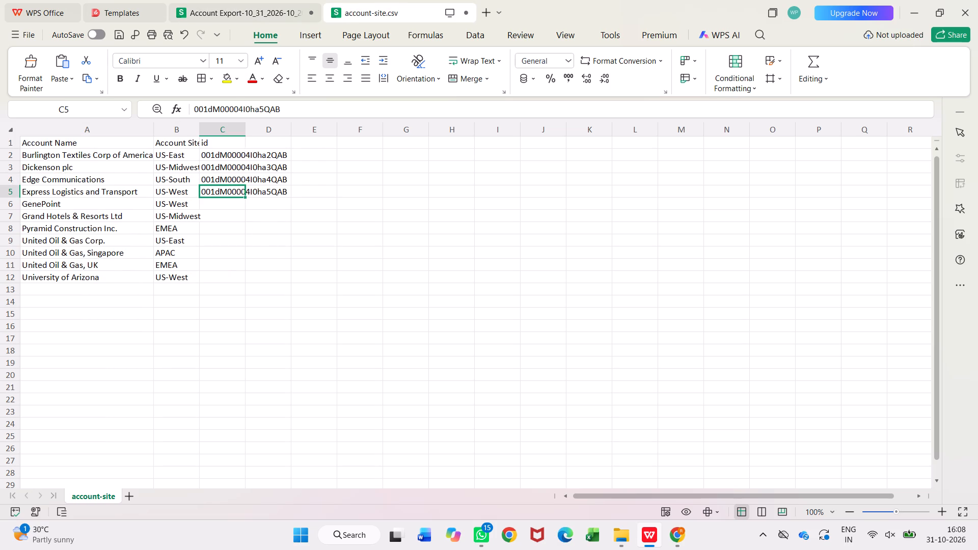
click(220, 205)
key(ctrl+v)
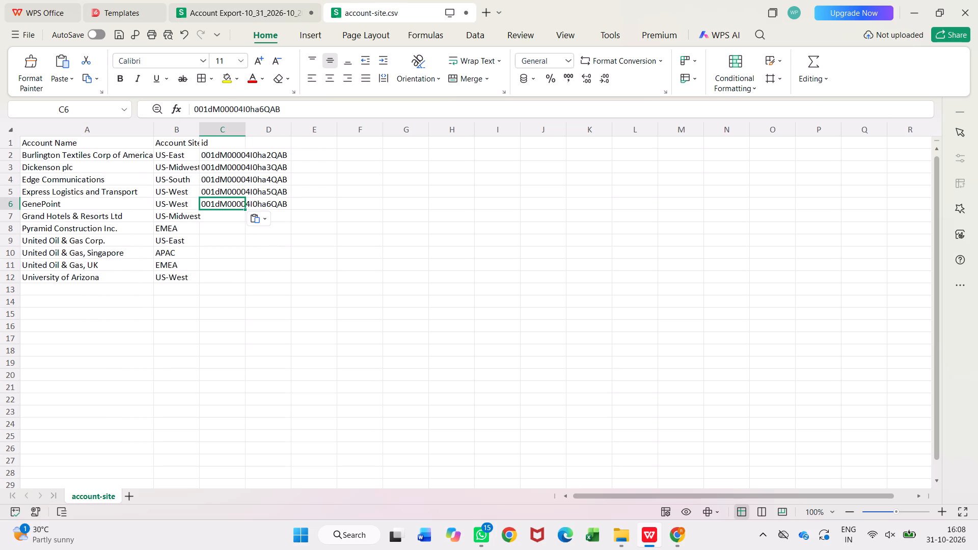
Copy the Grand Hotels & Resorts account ID from cell A6 of the Account Export sheet into cell C7 of the account-site sheet.
click(258, 7)
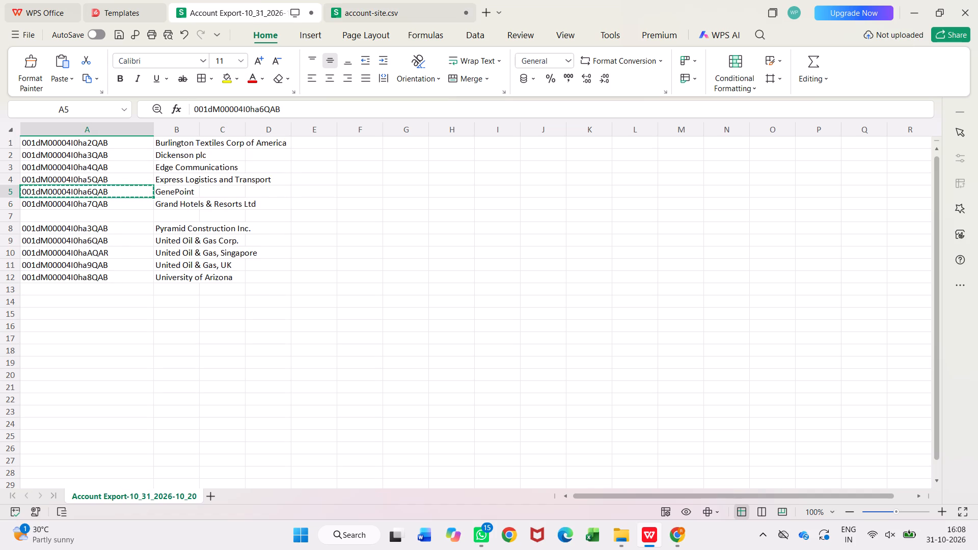
click(96, 204)
key(ctrl+c)
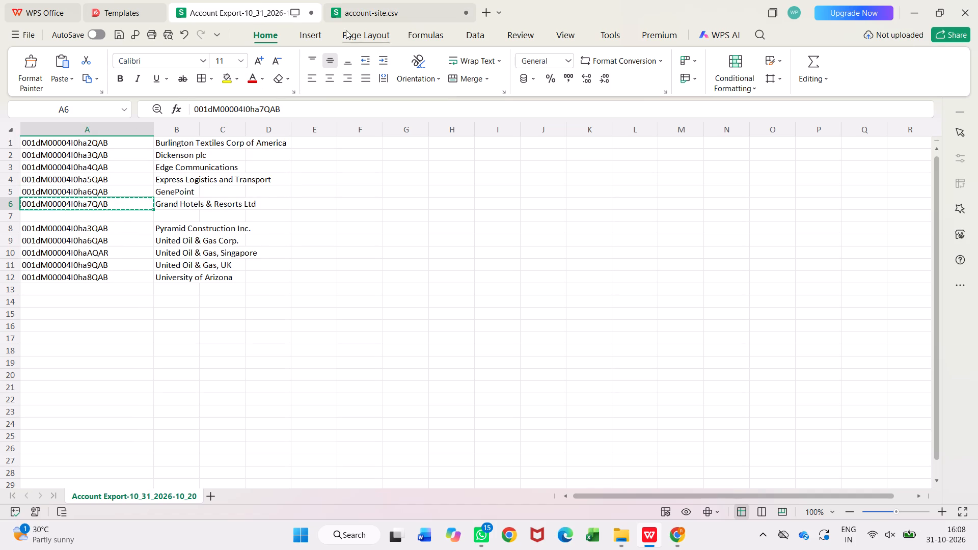
click(351, 24)
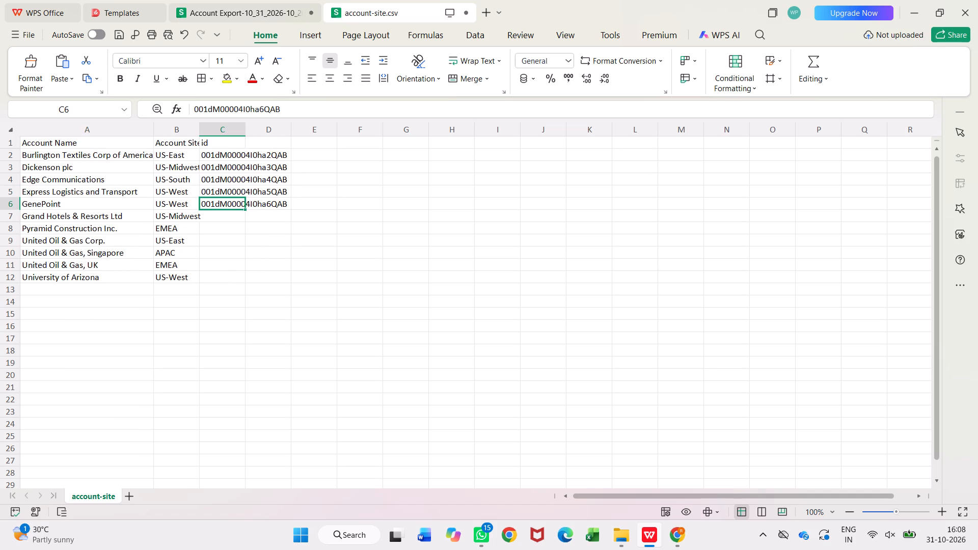
click(229, 218)
key(ctrl+v)
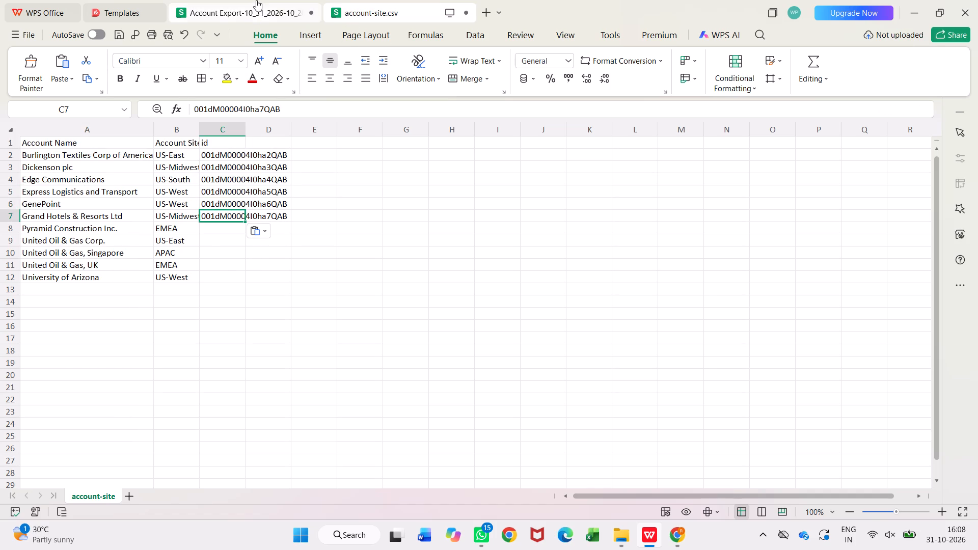
Copy the Pyramid Construction account ID from cell A8 of the Account Export sheet into cell C8 of the account-site sheet.
click(256, 0)
click(97, 226)
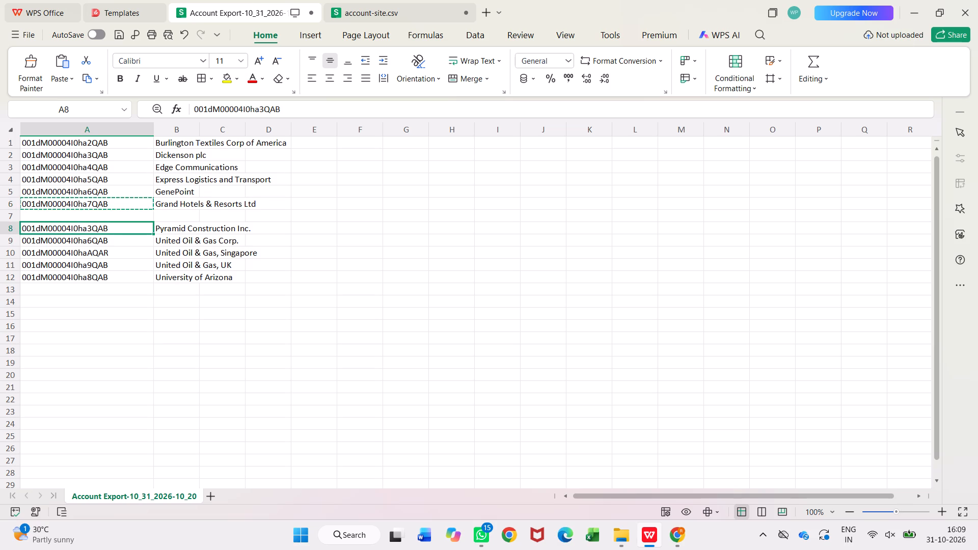
key(ctrl+c)
click(368, 11)
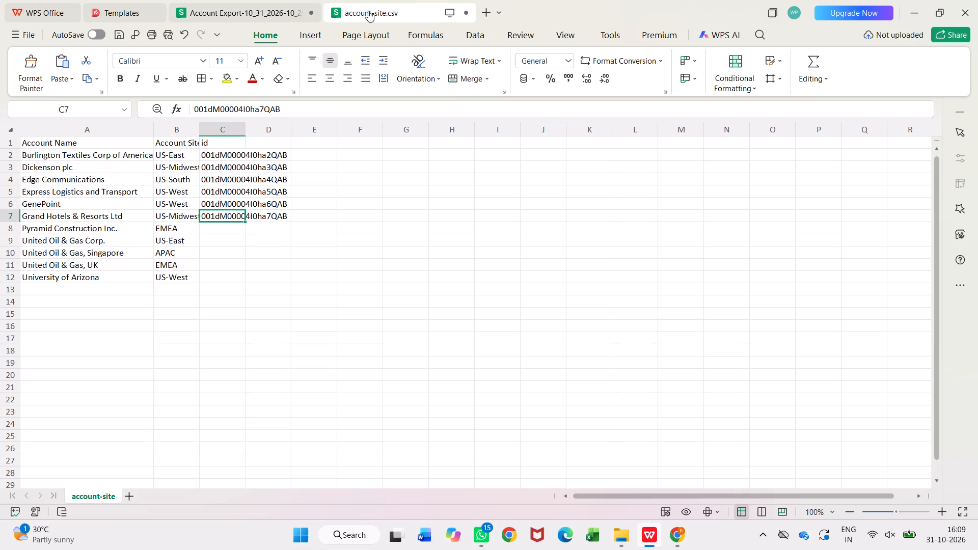
click(223, 228)
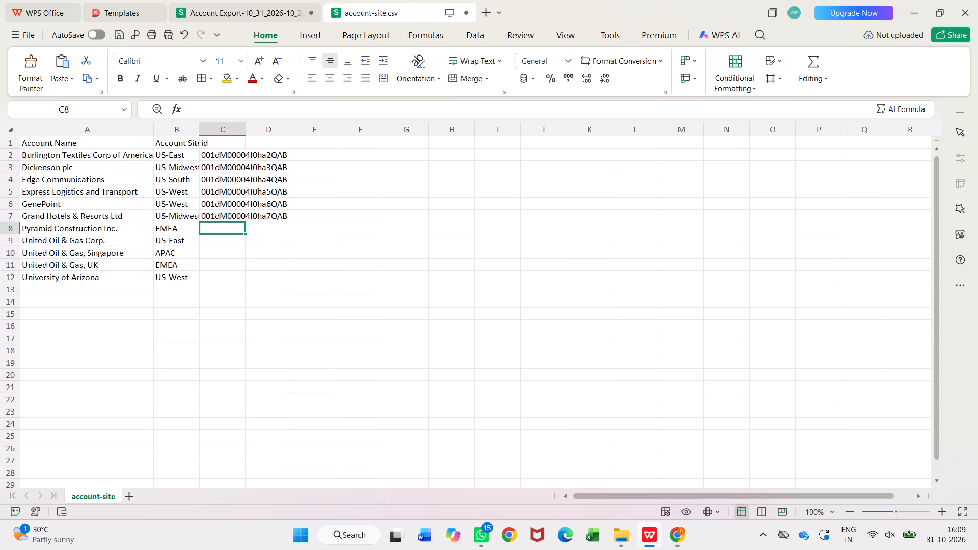
key(ctrl+c)
key(ctrl+v)
click(268, 0)
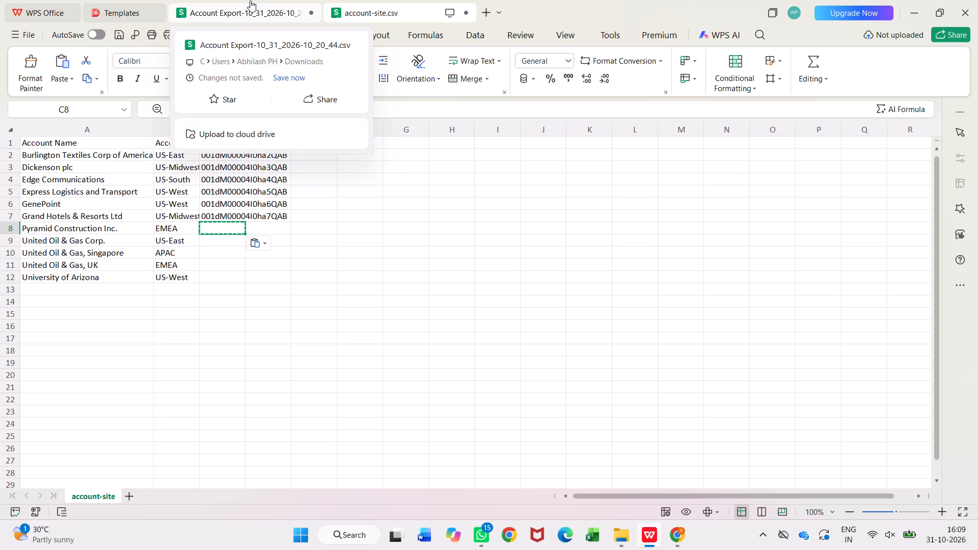
click(250, 1)
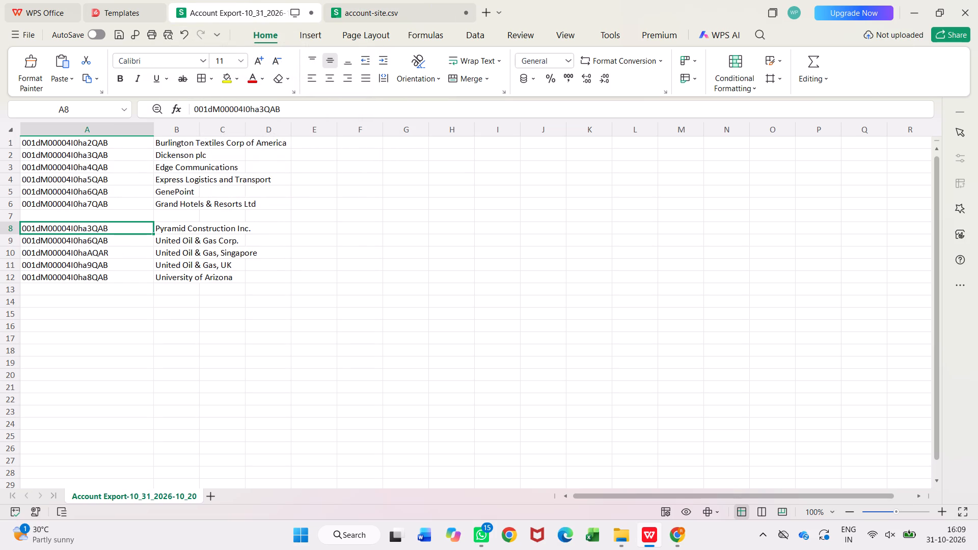
key(ctrl+c)
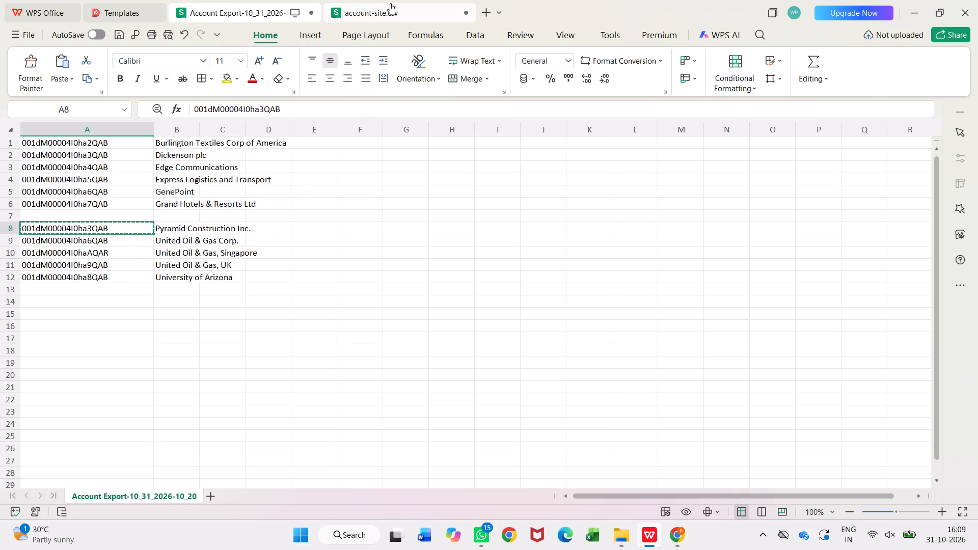
click(390, 3)
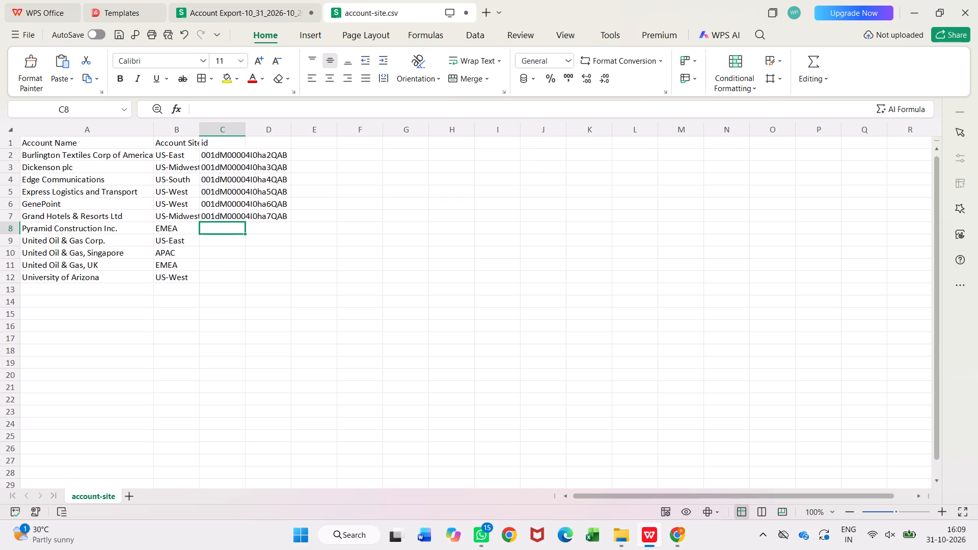
key(ctrl+v)
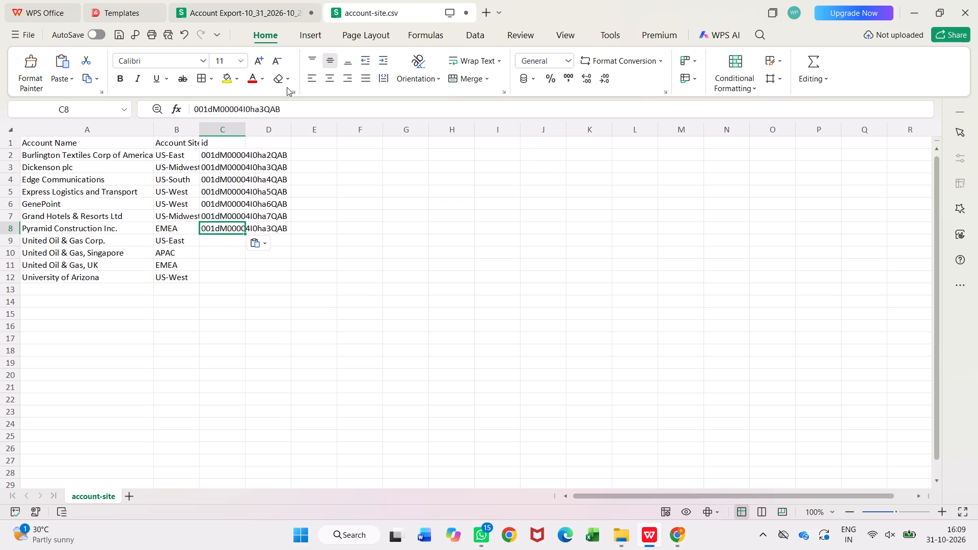
Copy the United Oil & Gas Corp. account ID from cell A9 of the Account Export sheet into cell C9 of the account-site sheet.
click(282, 20)
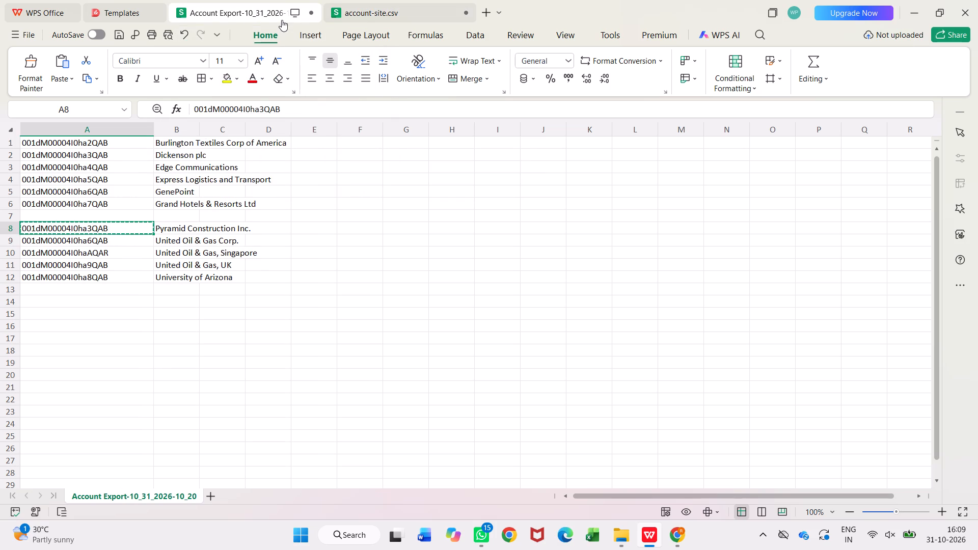
click(130, 244)
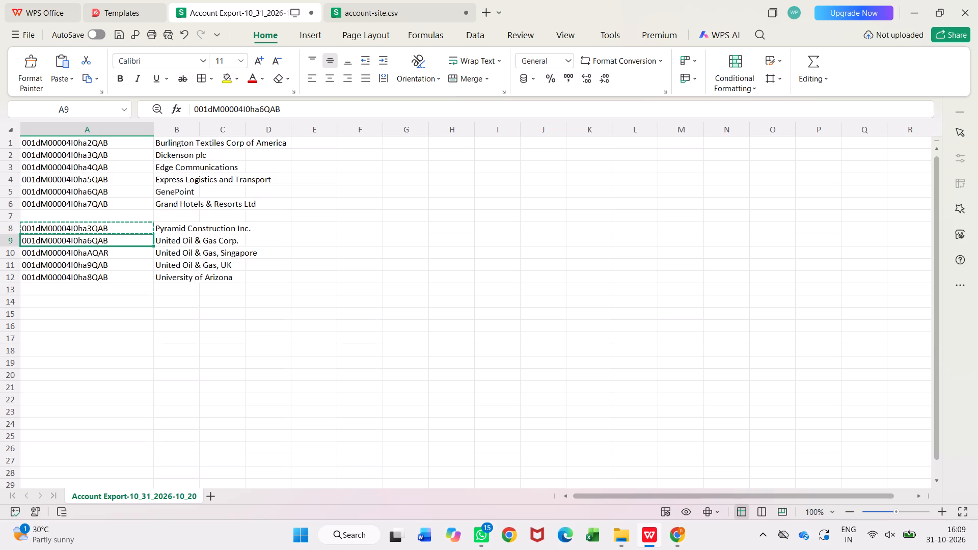
key(ctrl+c)
click(347, 3)
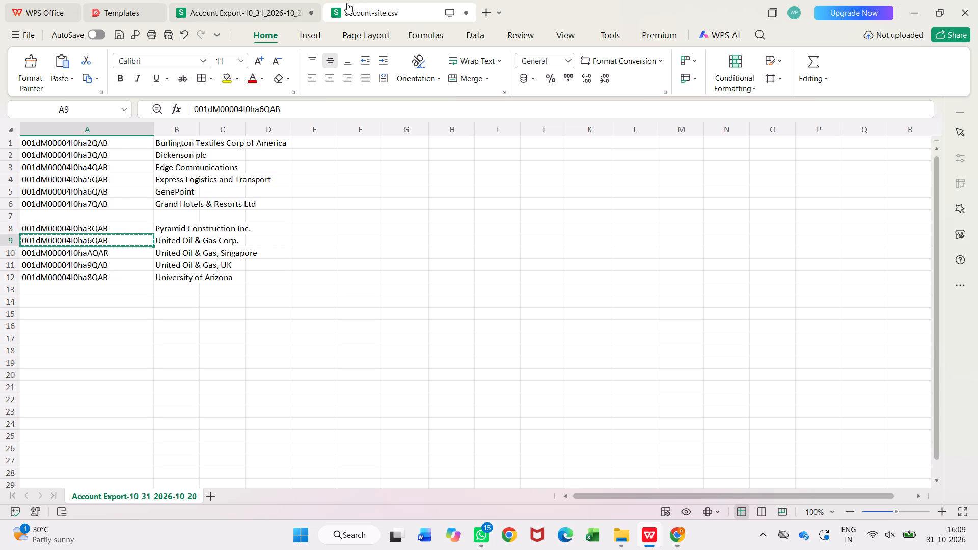
click(219, 242)
key(ctrl+v)
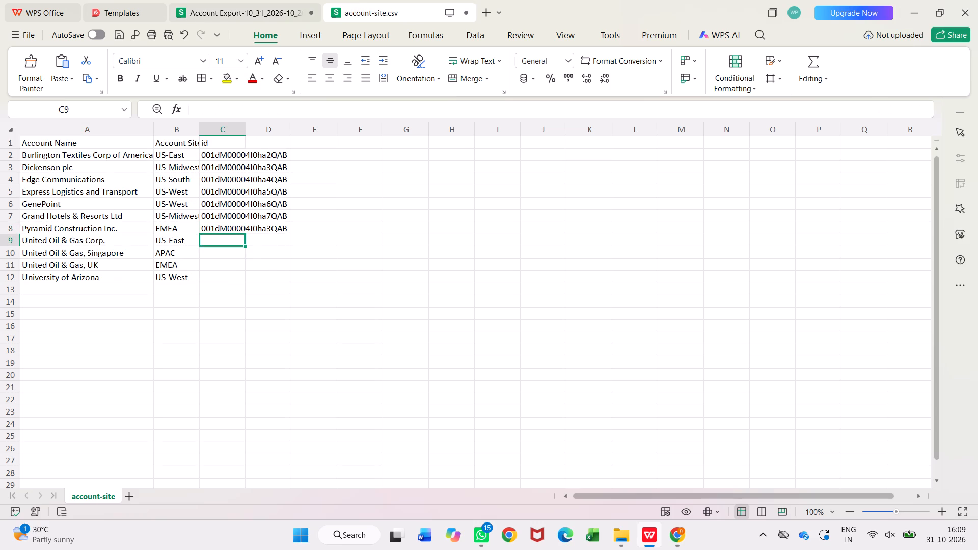
Copy the United Oil & Gas, Singapore account ID from cell A10 of the Account Export sheet into cell C10 of the account-site sheet.
click(243, 11)
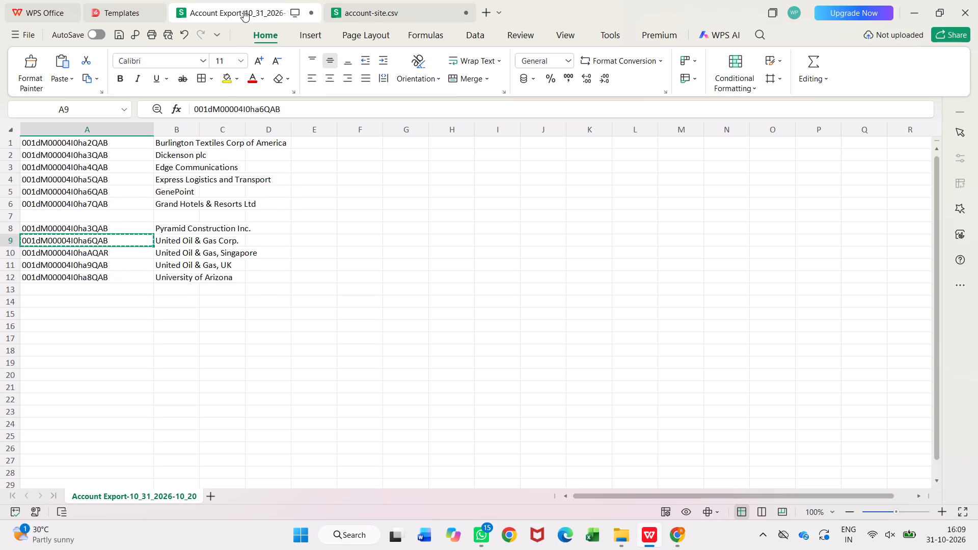
click(122, 257)
key(ctrl+c)
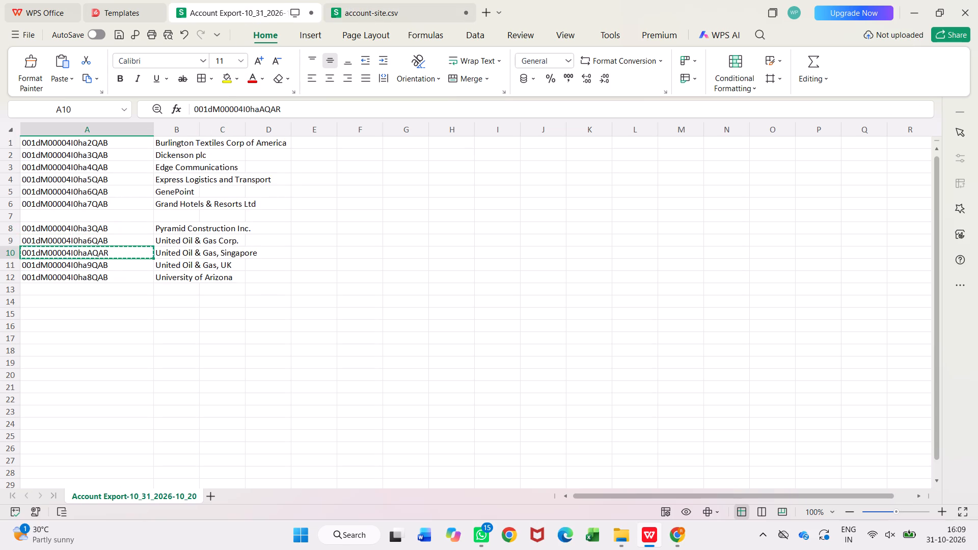
click(366, 7)
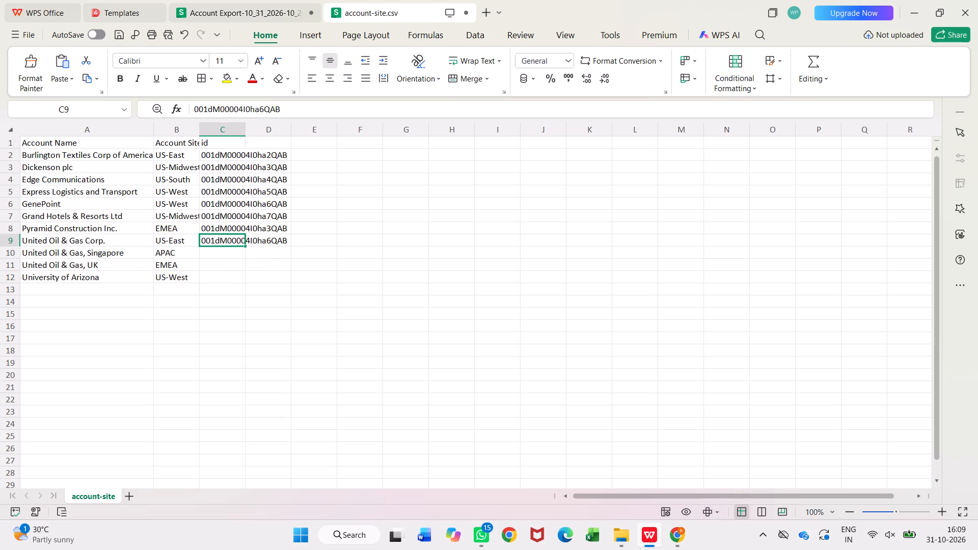
click(217, 251)
key(ctrl+v)
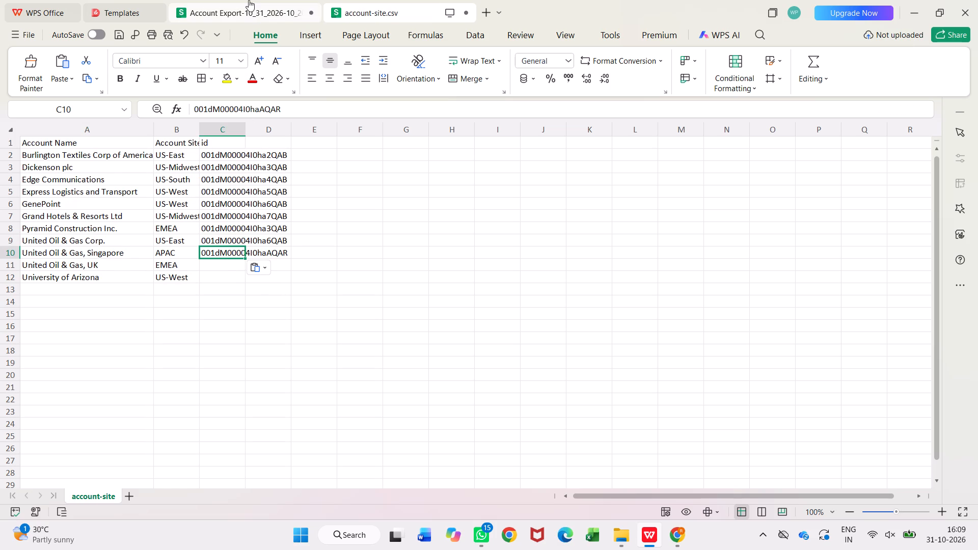
Copy the United Oil & Gas, UK account ID from cell A11 of the Account Export sheet and return to the account-site sheet.
click(249, 0)
click(142, 267)
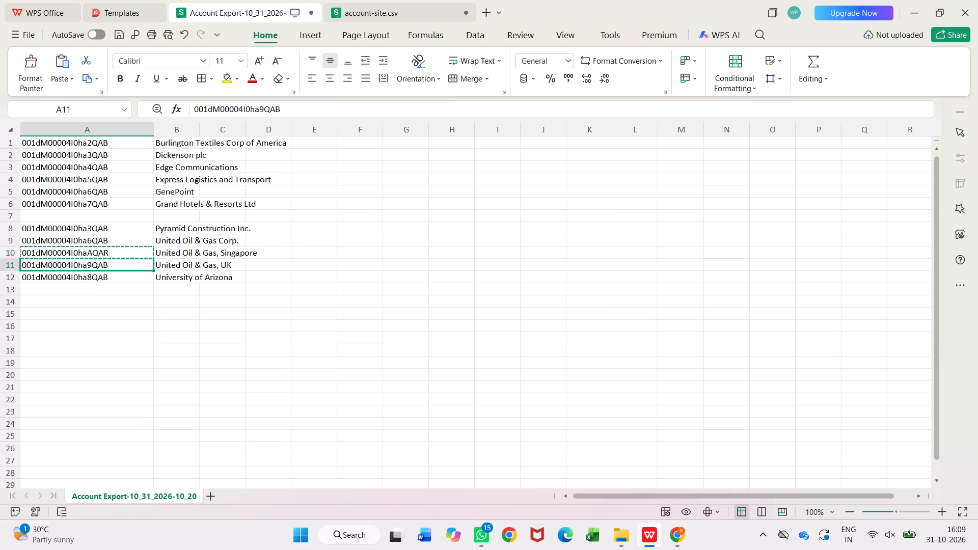
key(ctrl+c)
click(365, 0)
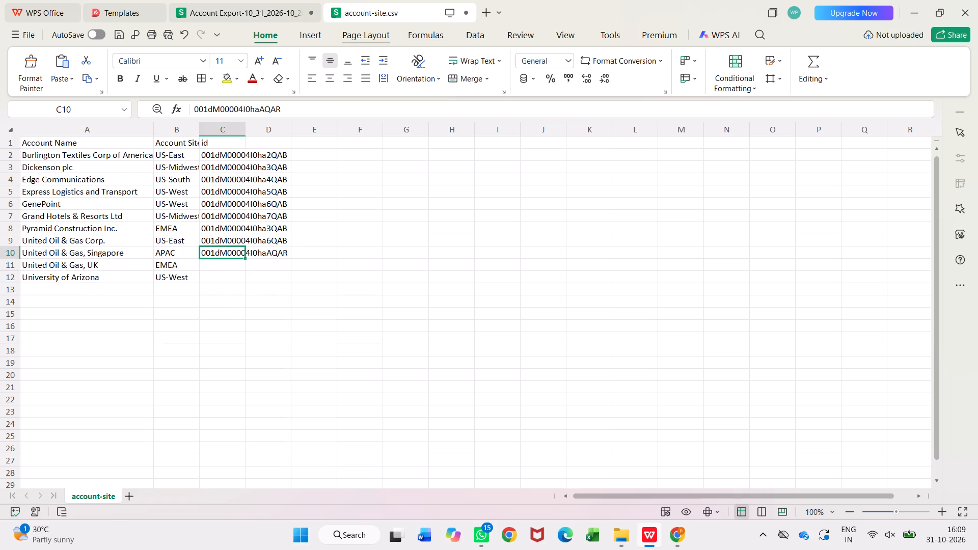
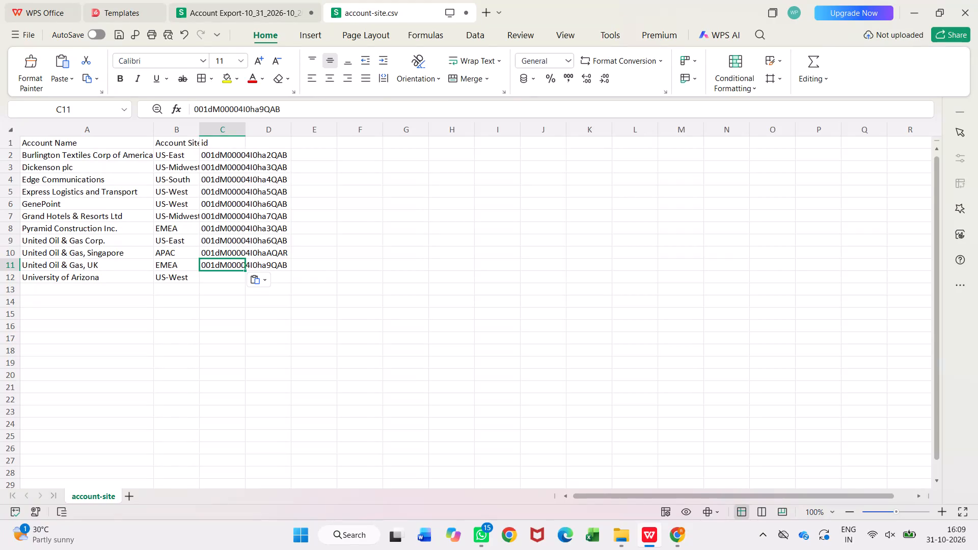
Copy the University of Arizona account ID from cell A12 of the Account Export sheet into cell C12 of the account-site sheet.
click(199, 13)
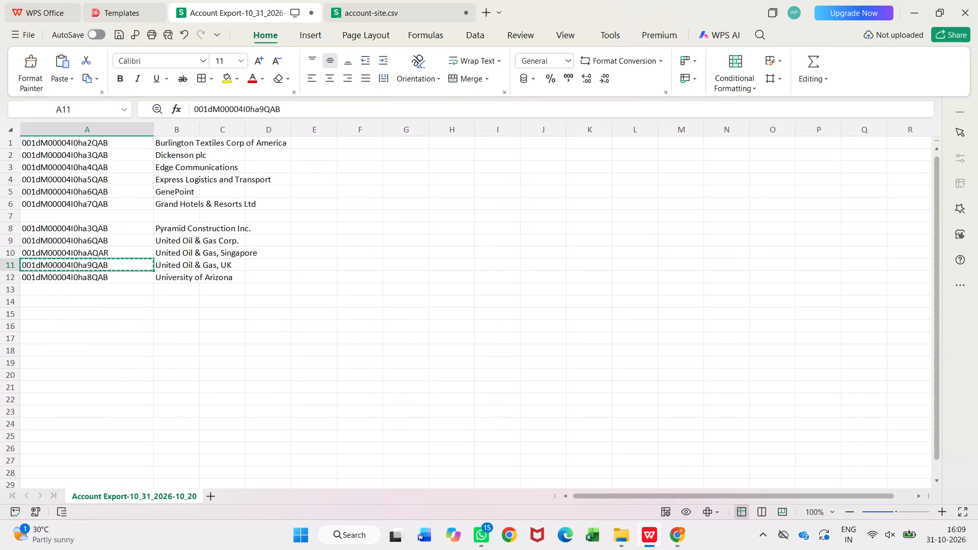
click(129, 279)
key(ctrl+c)
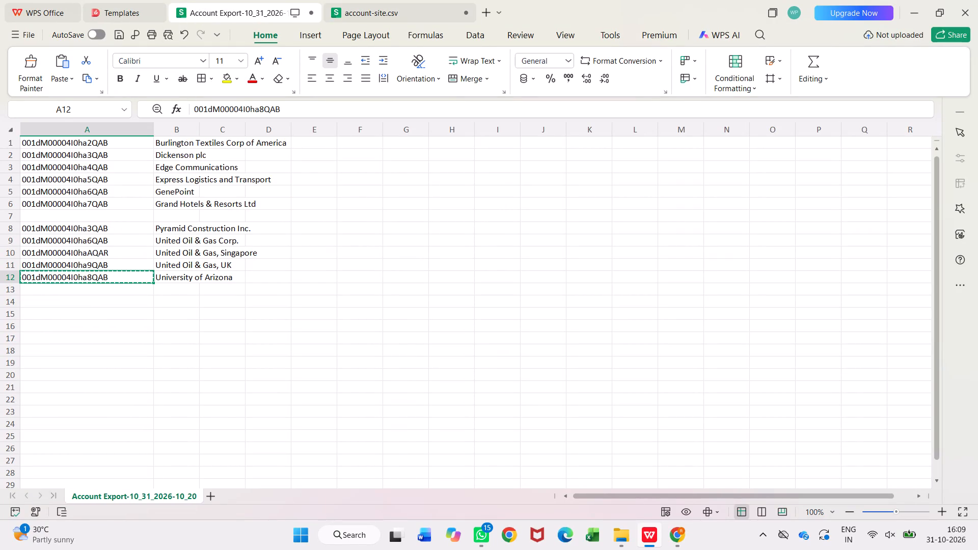
click(365, 10)
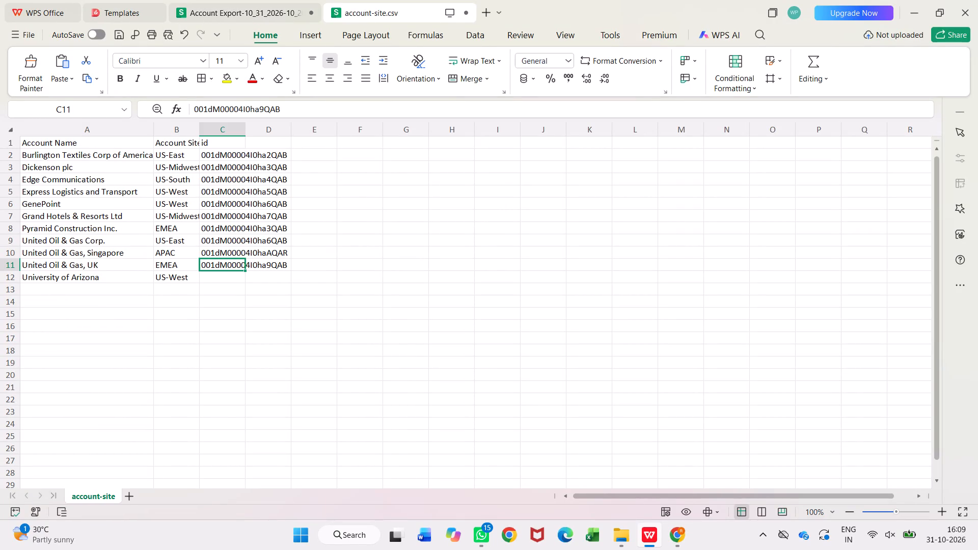
click(234, 280)
key(ctrl+v)
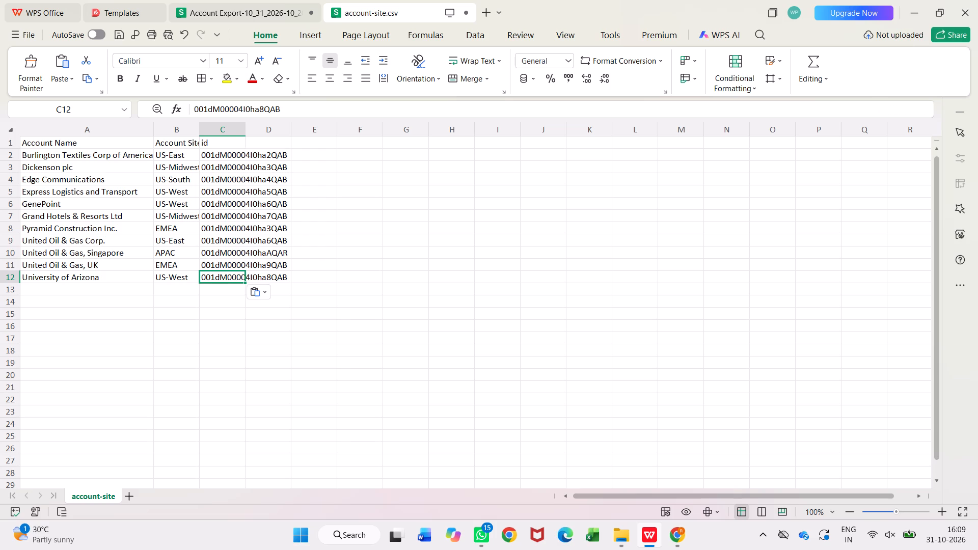
Save the account-site file, keeping its current CSV format.
key(ctrl+s)
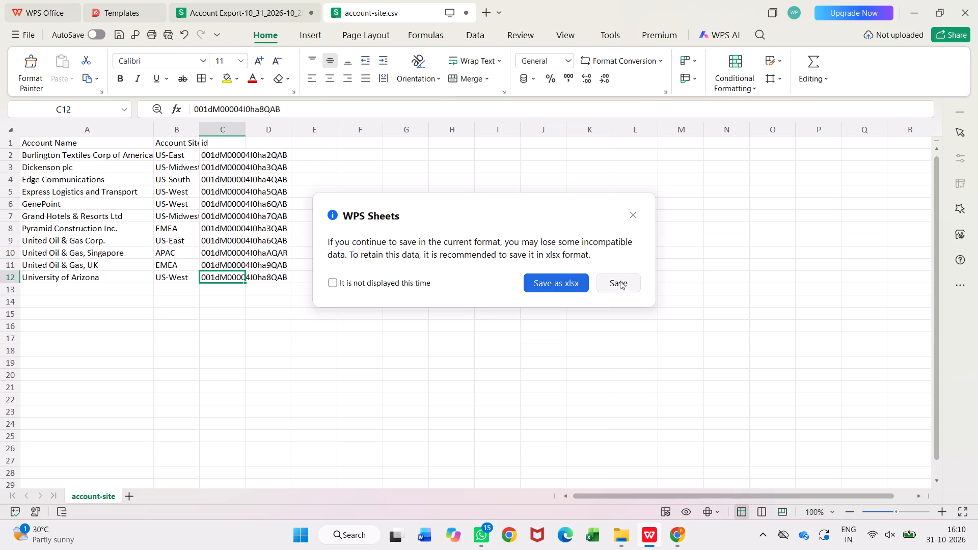
click(620, 281)
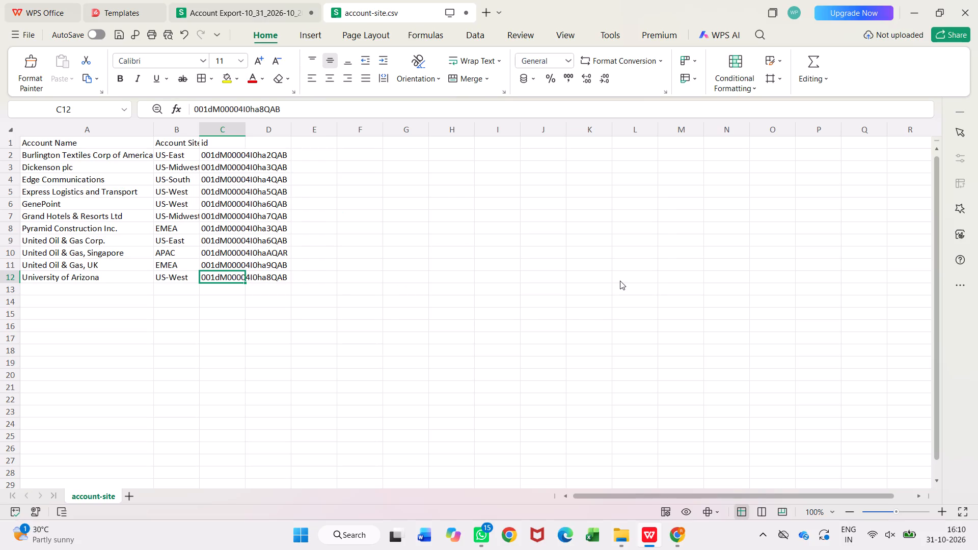
Switch to dataloader.io in Chrome and upload the account-site file from the Desktop pdf folder to the Account Update task.
key(alt+Tab)
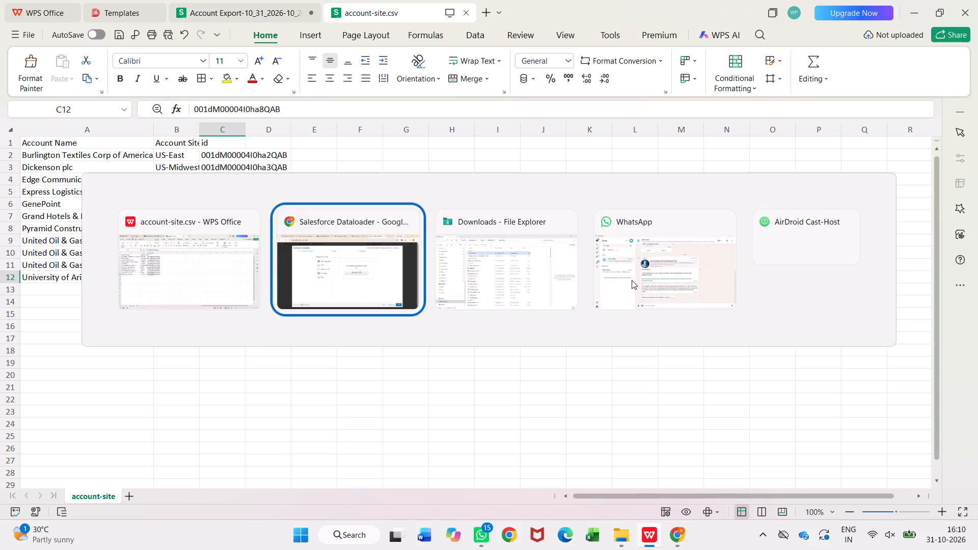
click(608, 267)
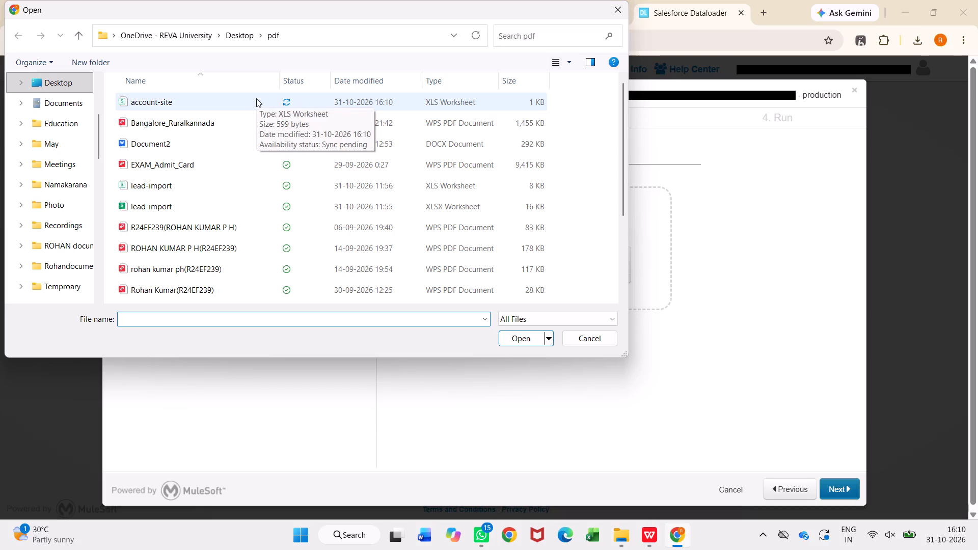
click(256, 98)
click(523, 343)
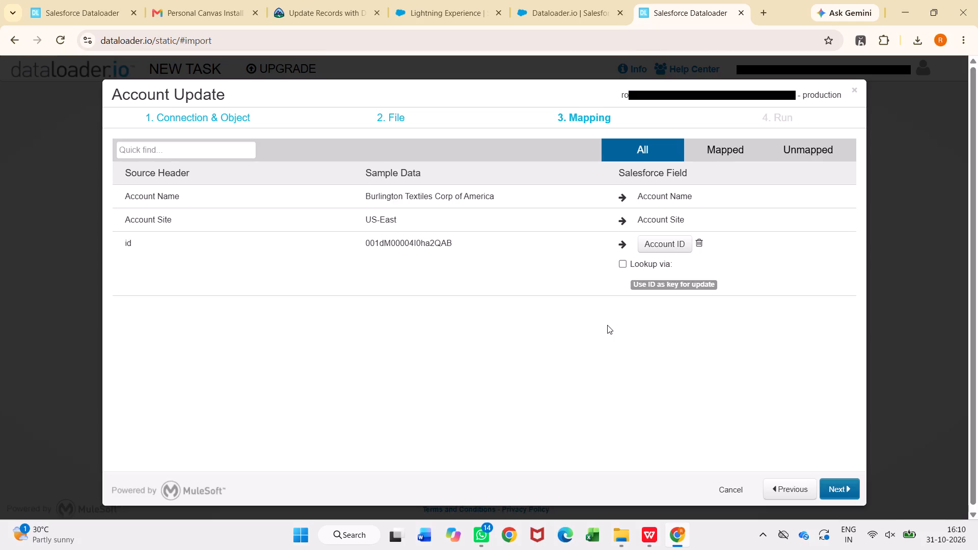
Accept the field mapping, then save and run the Account Update task, confirming the change to Salesforce data.
click(854, 495)
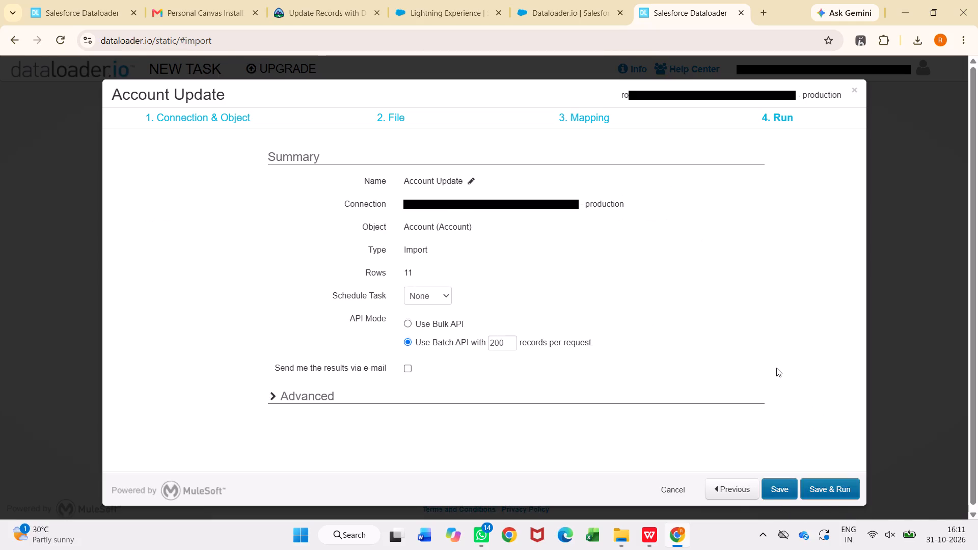
click(835, 486)
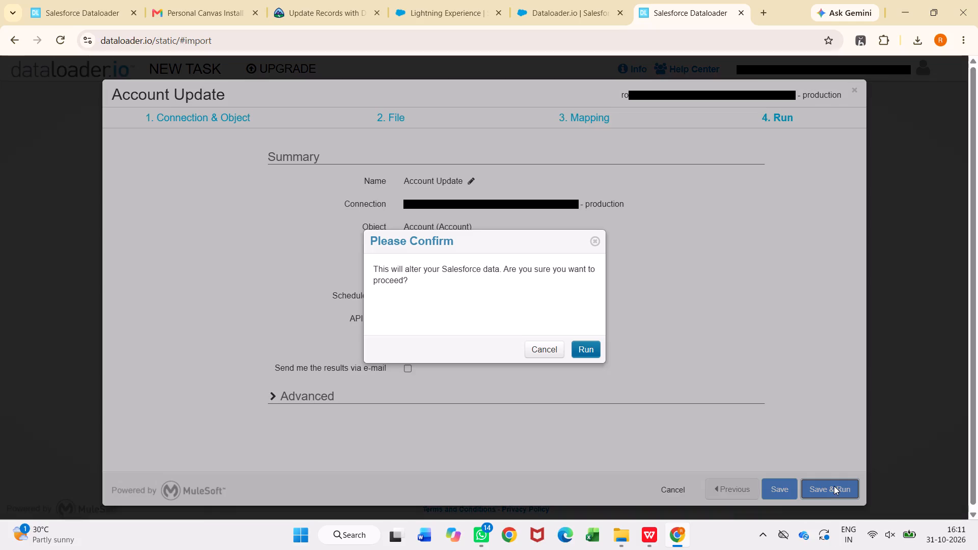
click(587, 345)
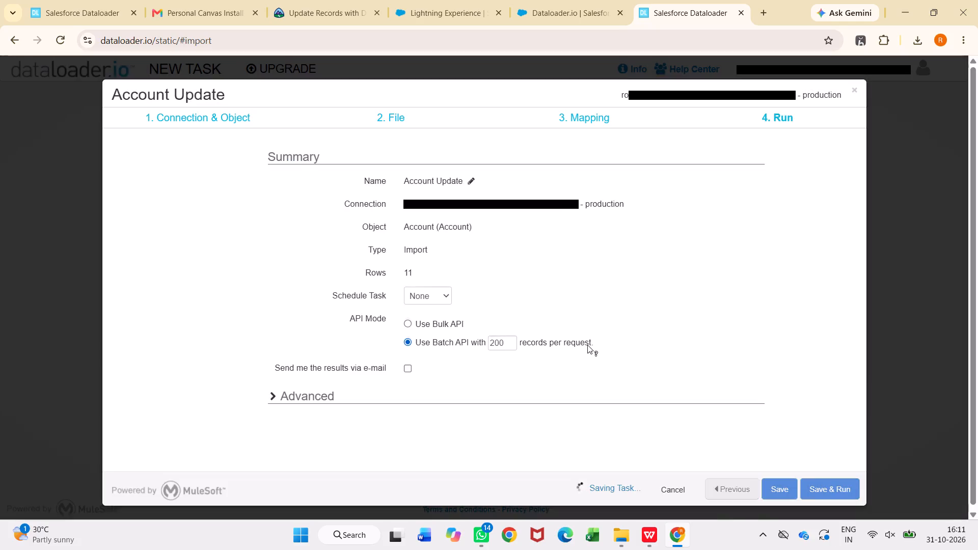
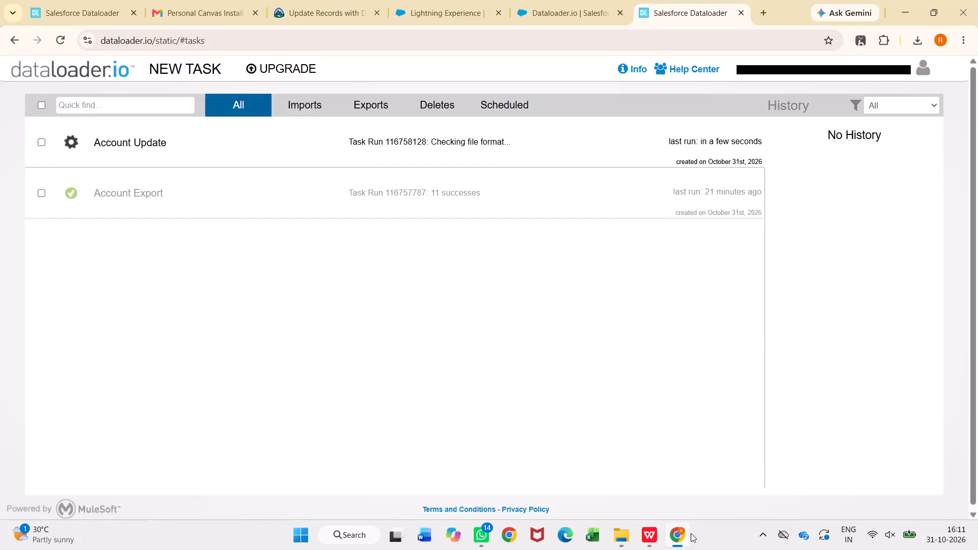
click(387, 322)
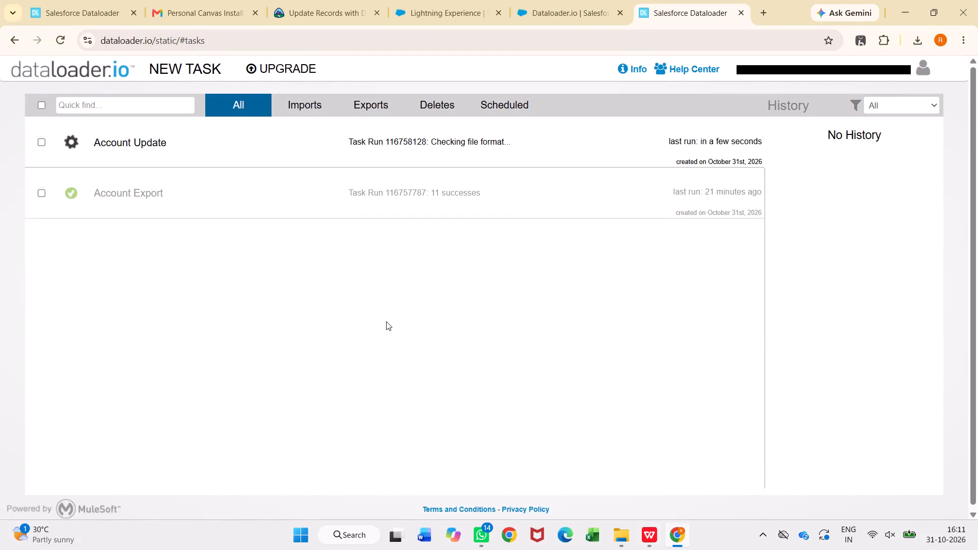
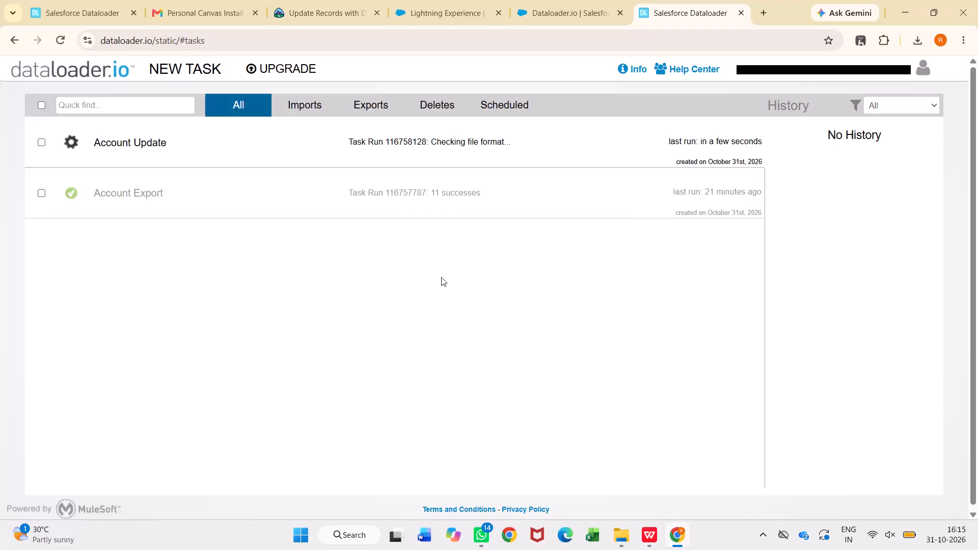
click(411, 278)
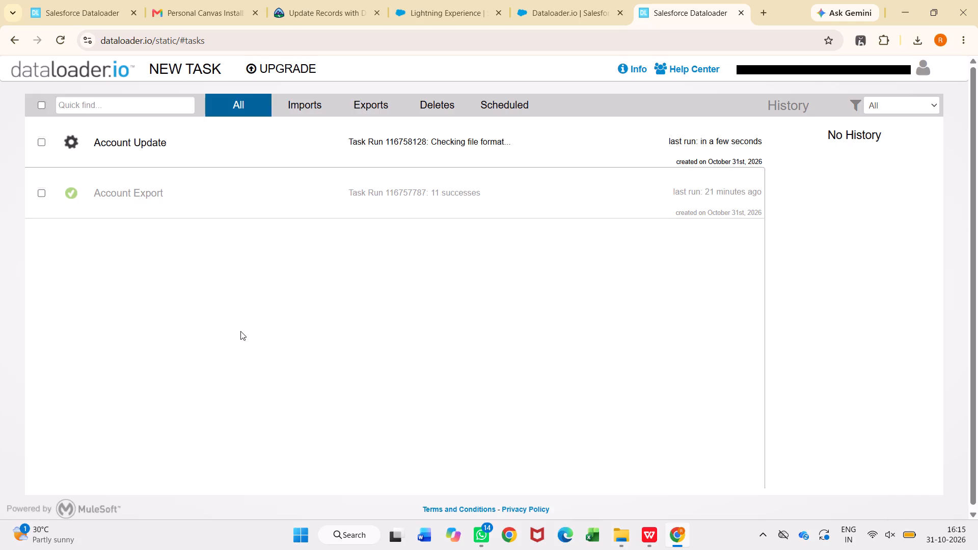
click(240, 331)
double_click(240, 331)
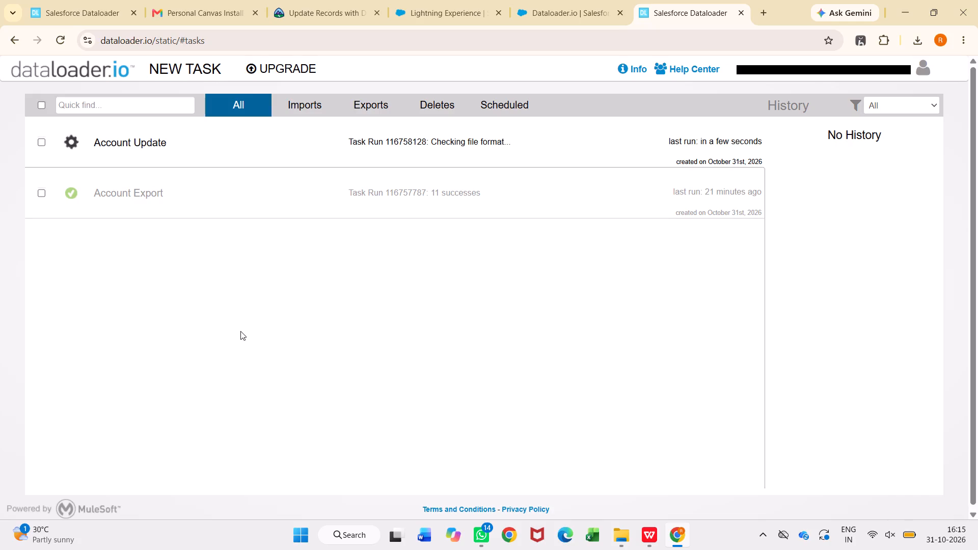
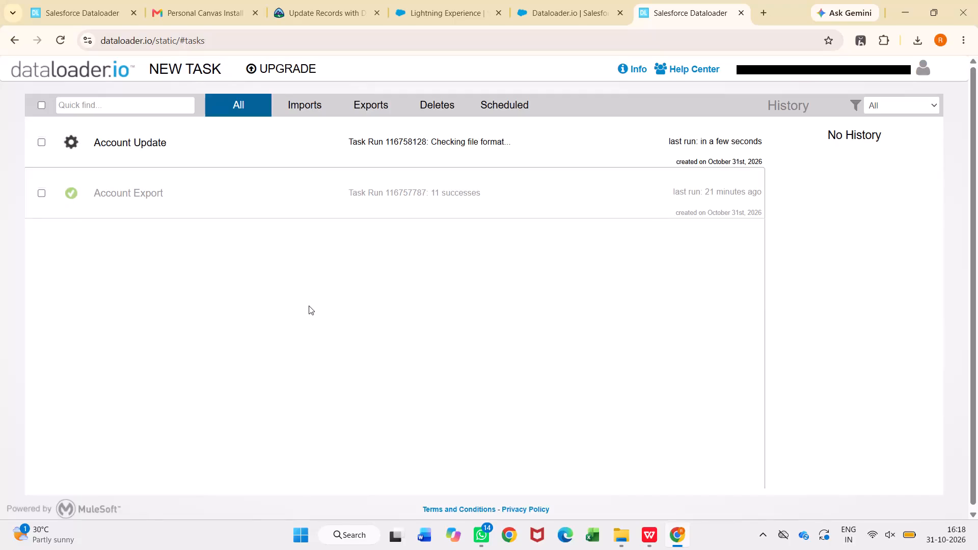
Check the properties of the connected Reva-Staff Wi-Fi network in Windows Settings, then close Settings.
click(874, 537)
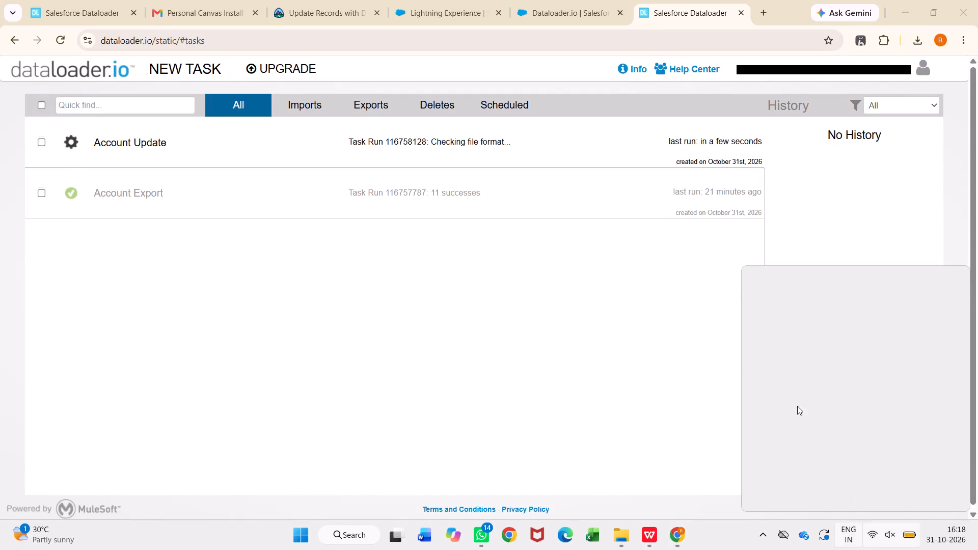
click(810, 302)
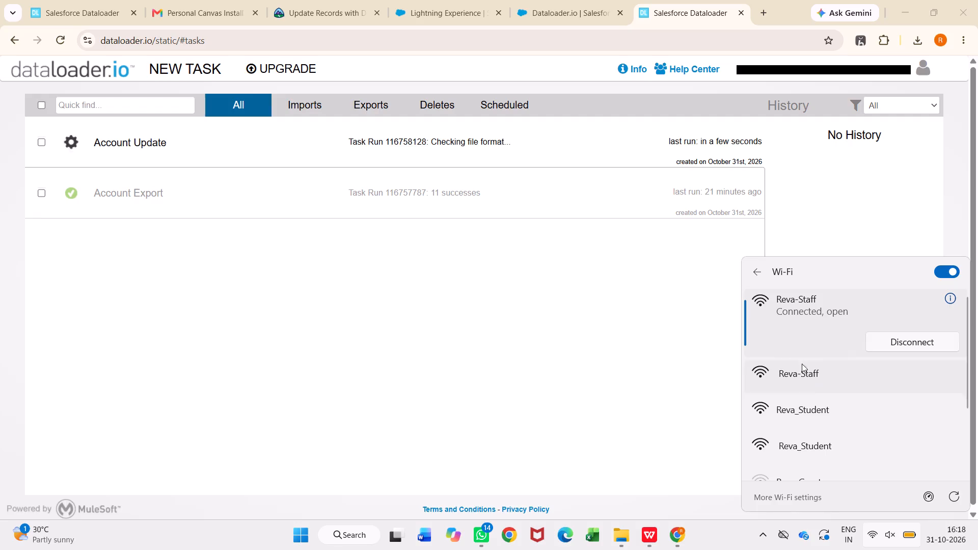
click(948, 300)
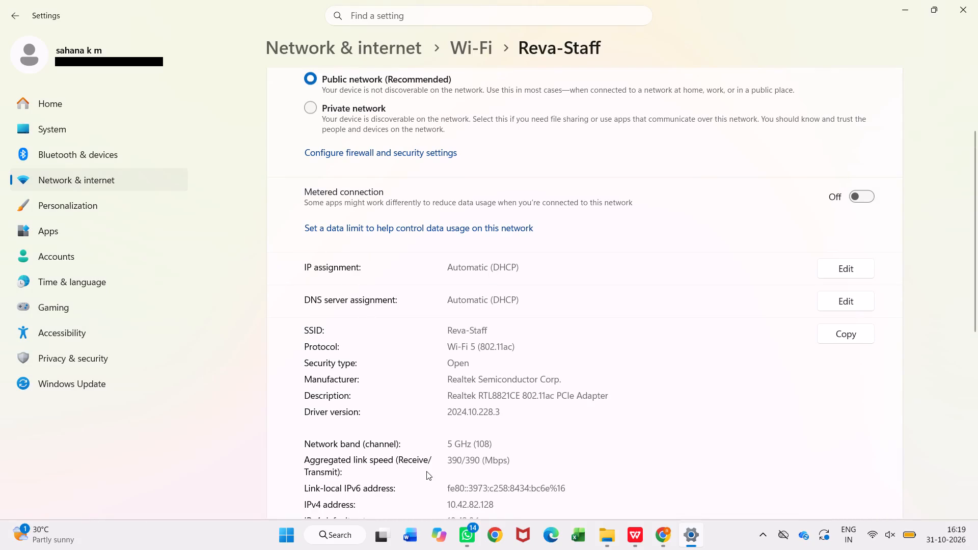
scroll(424, 446, down, 2)
scroll(423, 443, up, 3)
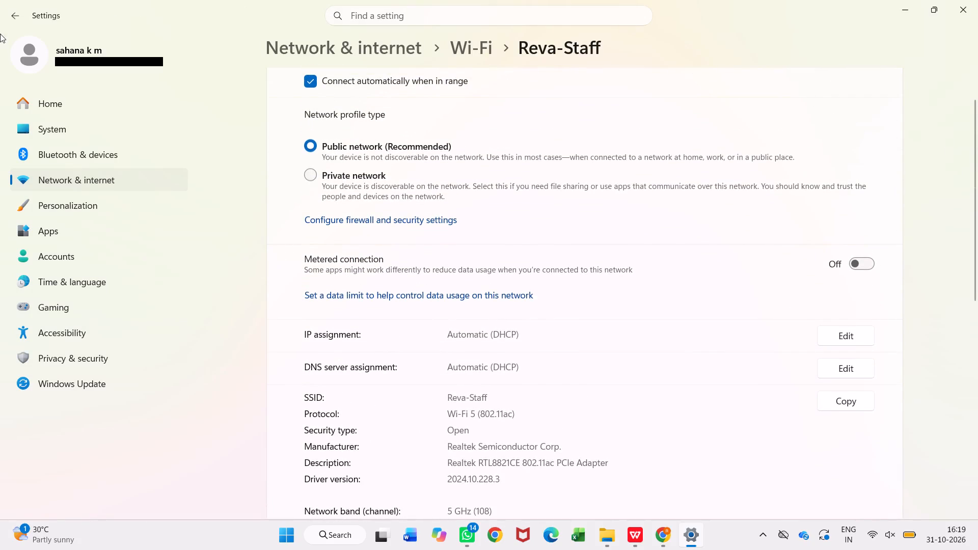
click(12, 19)
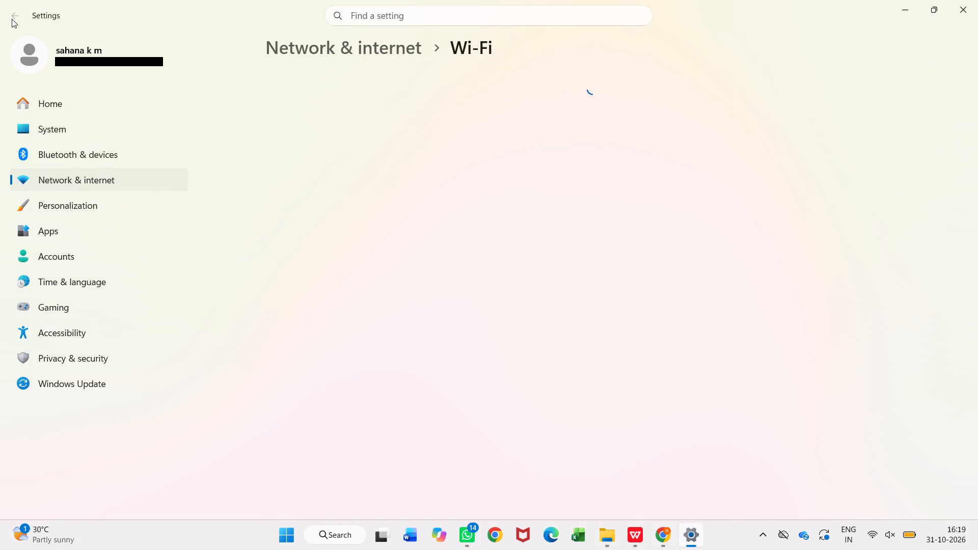
click(12, 19)
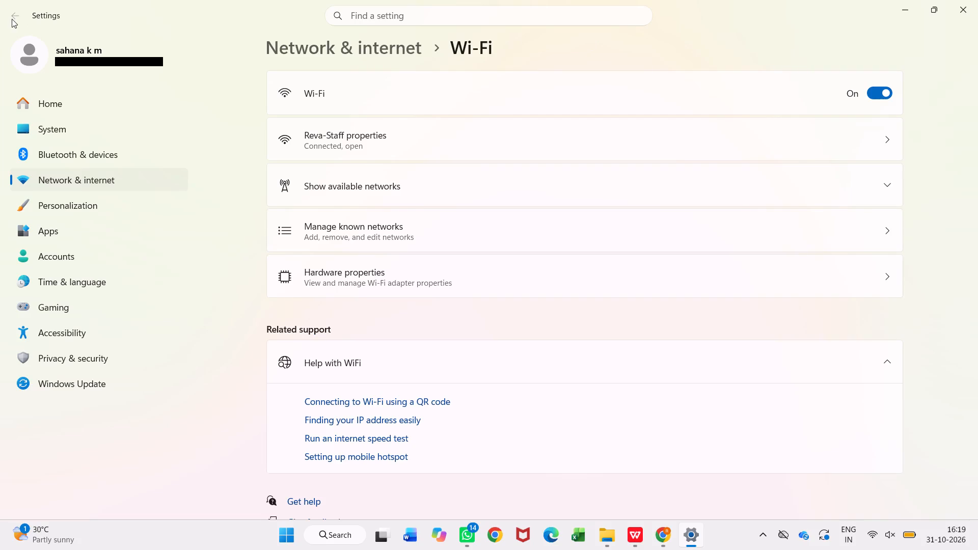
click(977, 0)
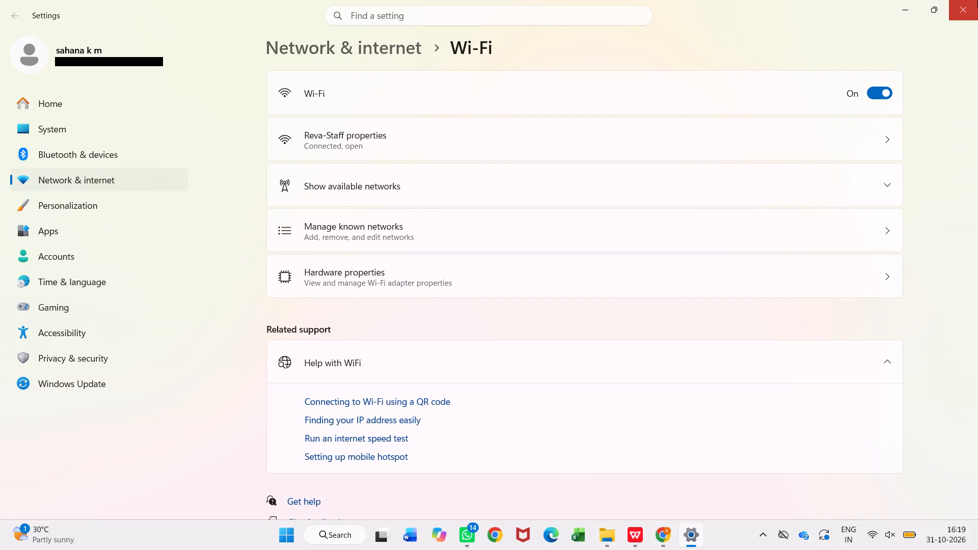
Check the Account Update task's run status in dataloader.io by looking through the task categories, ending on Imports.
double_click(535, 312)
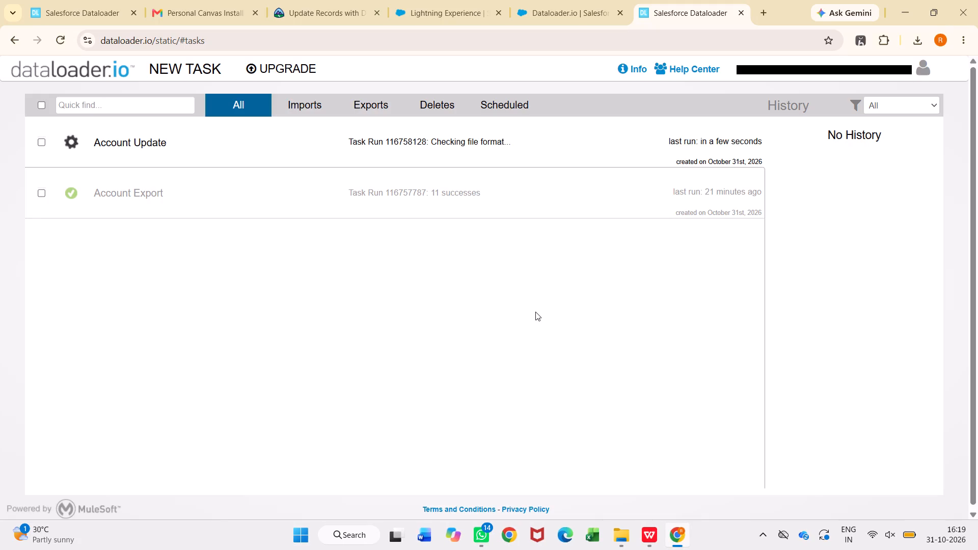
click(535, 312)
click(279, 264)
click(305, 106)
click(362, 107)
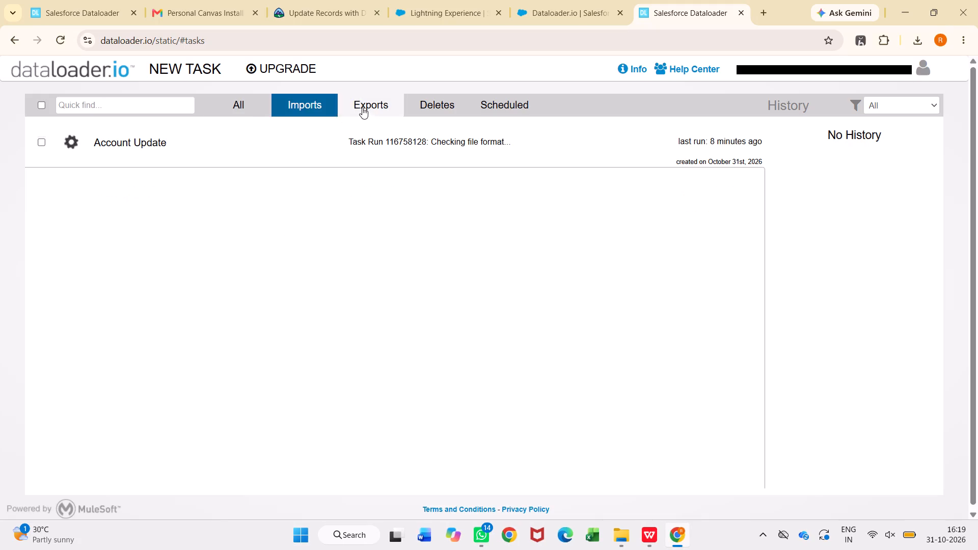
click(444, 104)
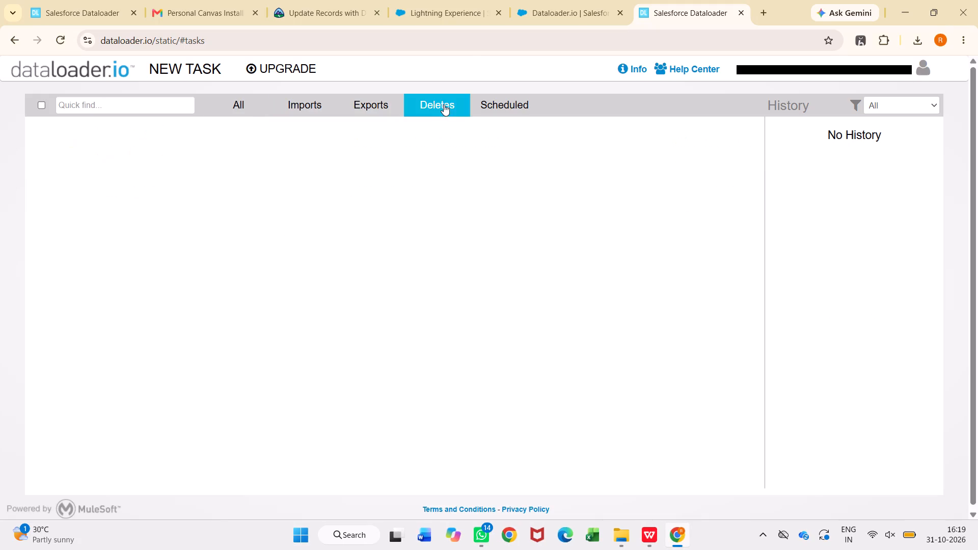
click(487, 106)
click(397, 107)
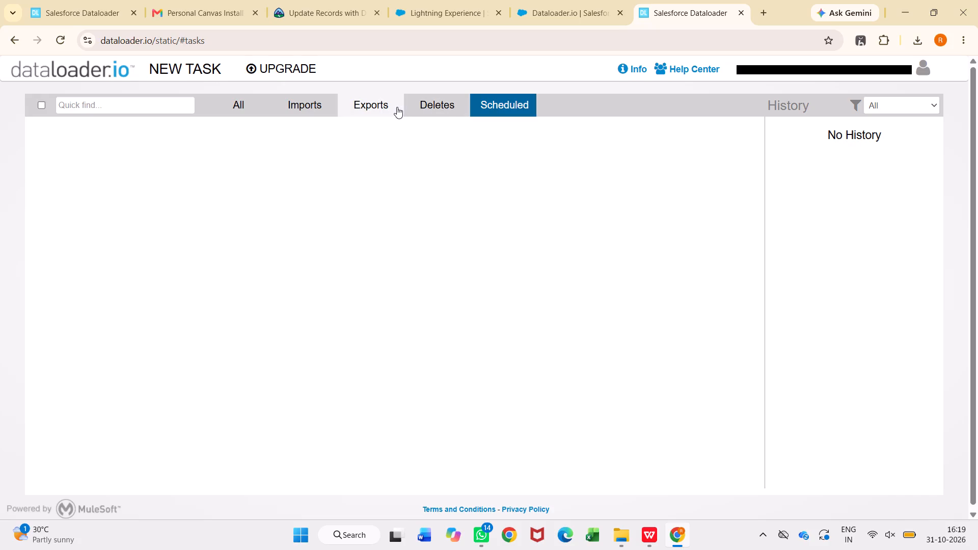
click(296, 111)
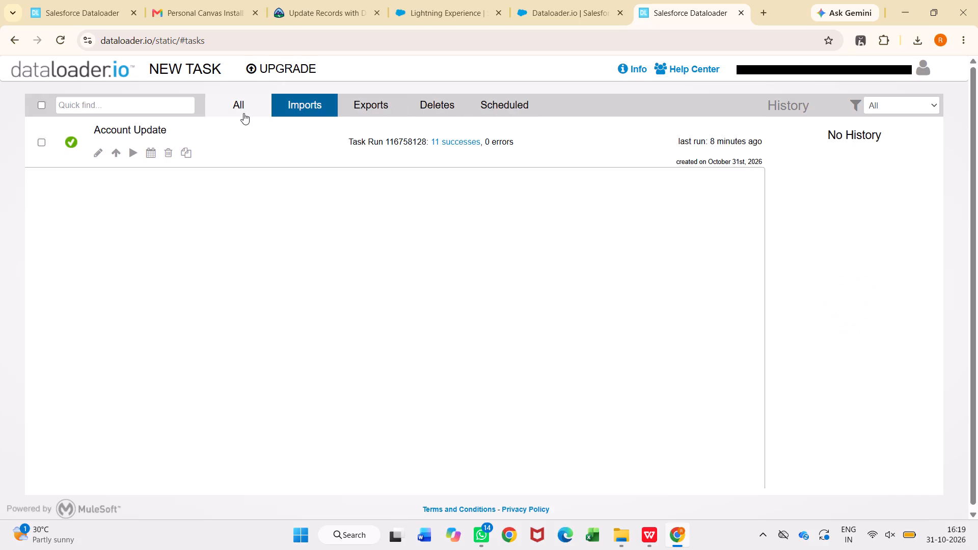
Show all dataloader.io tasks and review the Account Update and Account Export entries.
click(243, 113)
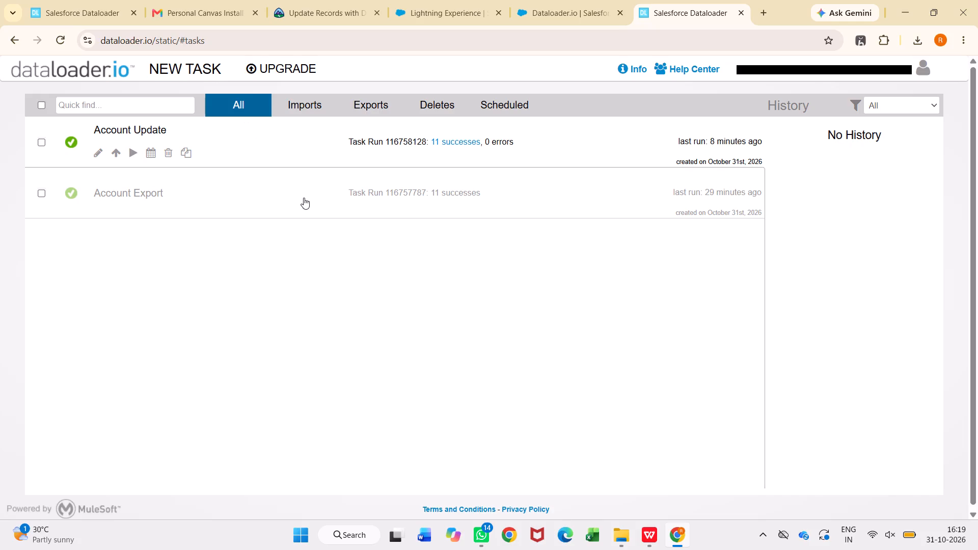
scroll(304, 198, down, 10)
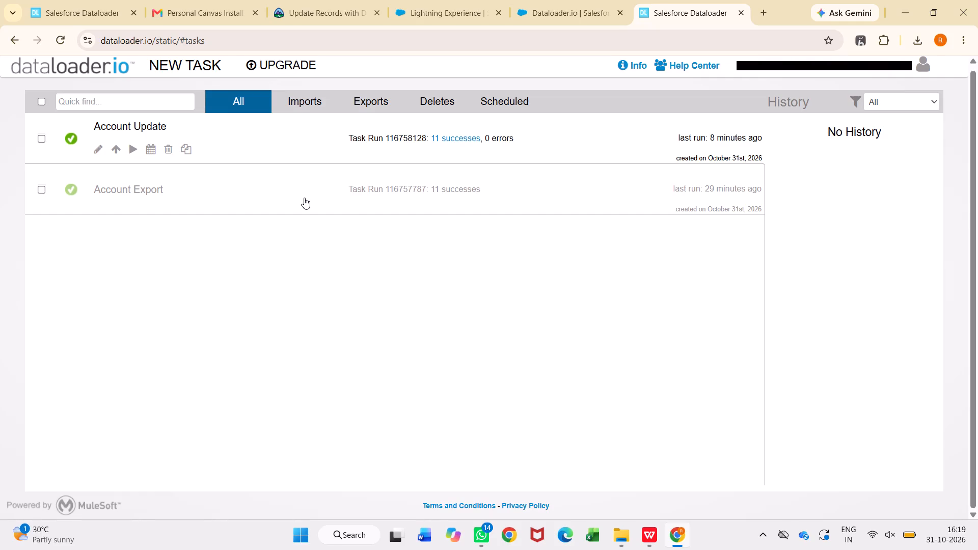
Switch to the Trailhead Playground, open the Sales app, dismiss the Guidance Center and go to the Accounts list.
click(423, 0)
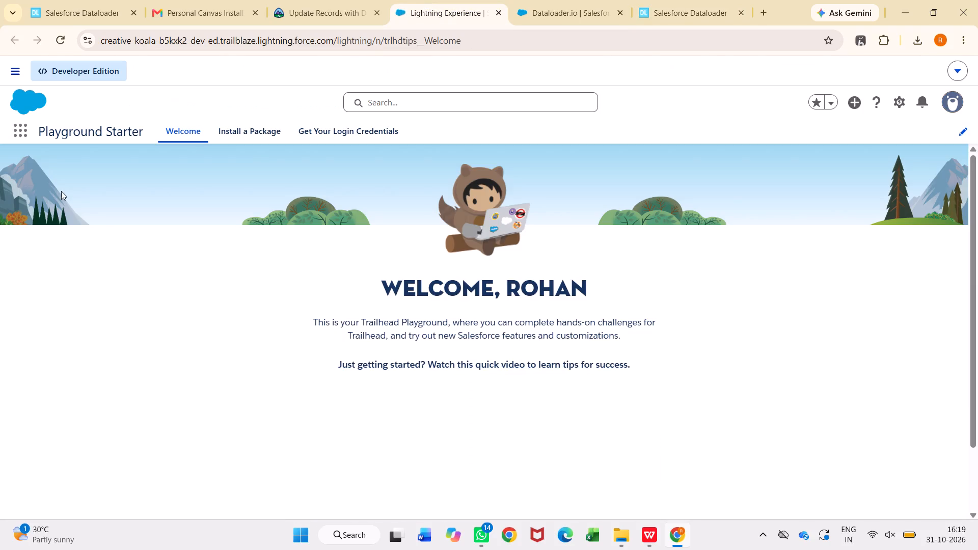
click(20, 129)
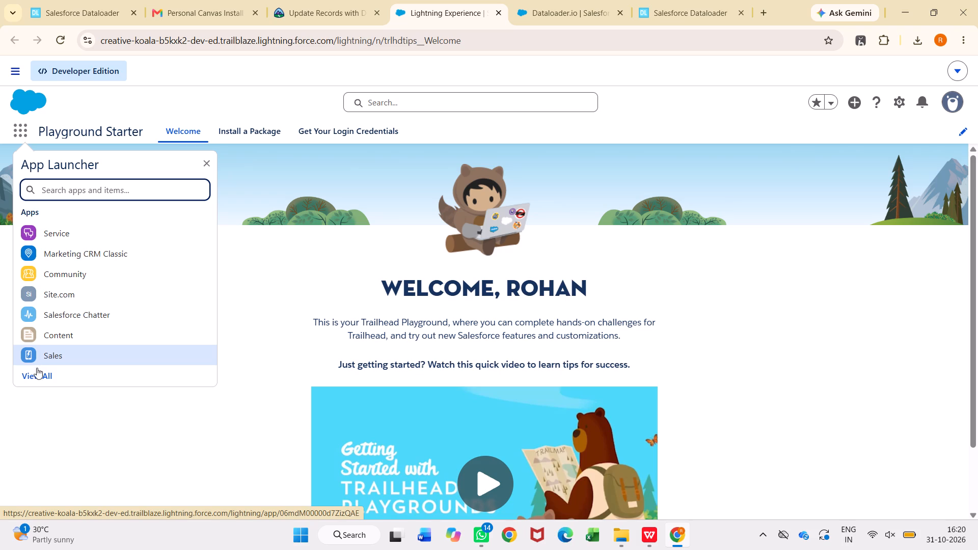
click(52, 352)
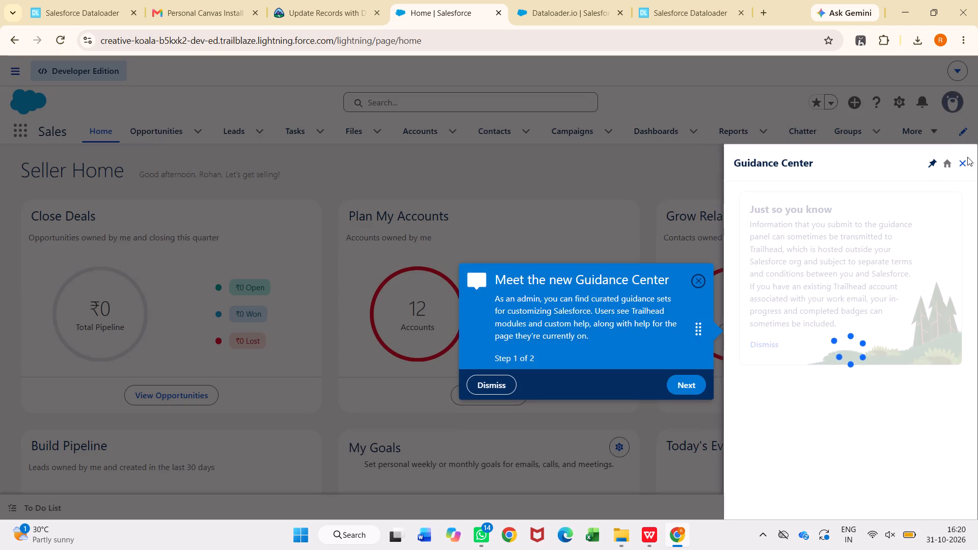
click(967, 160)
click(966, 160)
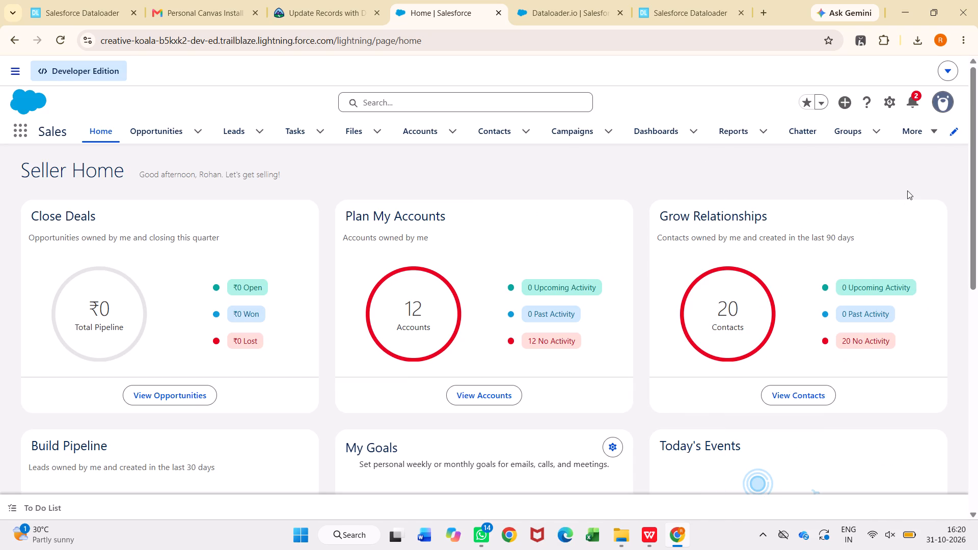
click(411, 143)
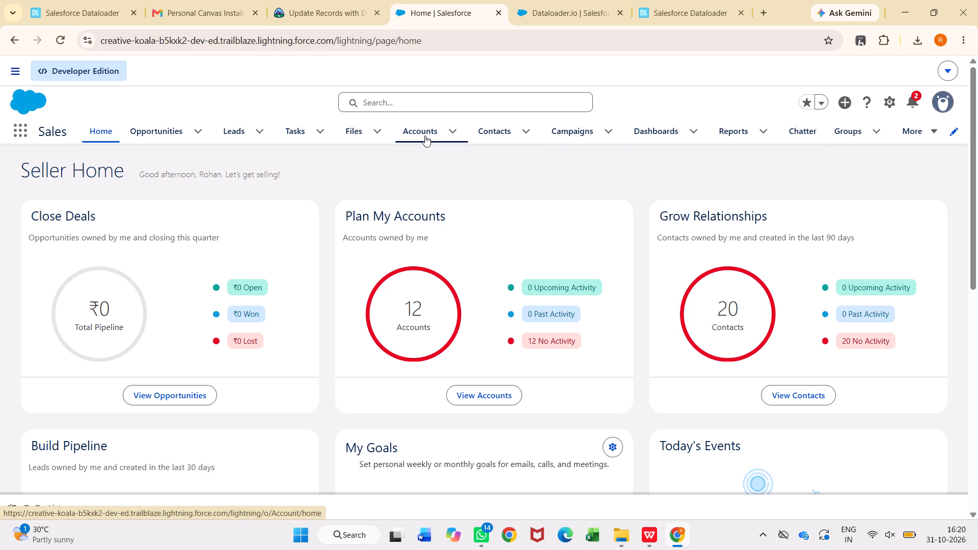
scroll(536, 336, up, 1)
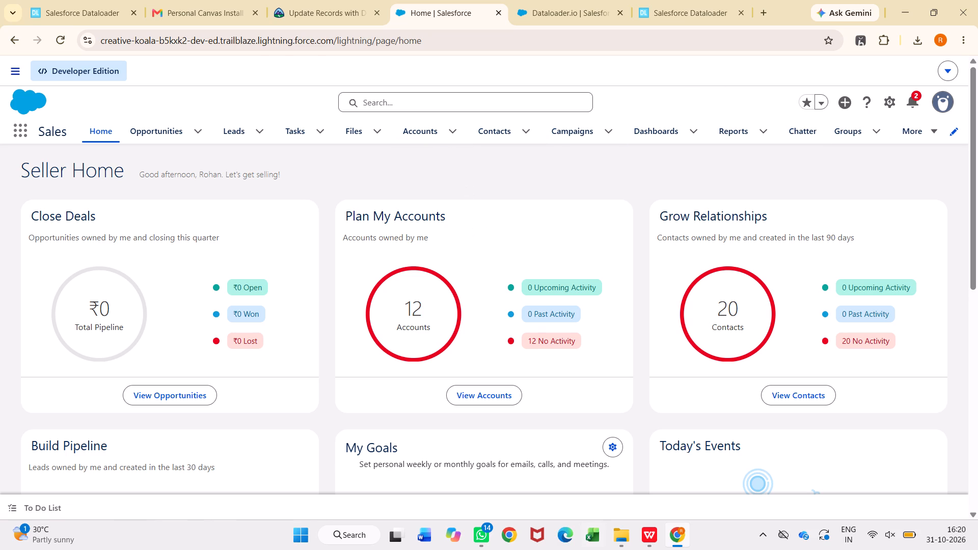
scroll(528, 309, up, 1)
click(438, 128)
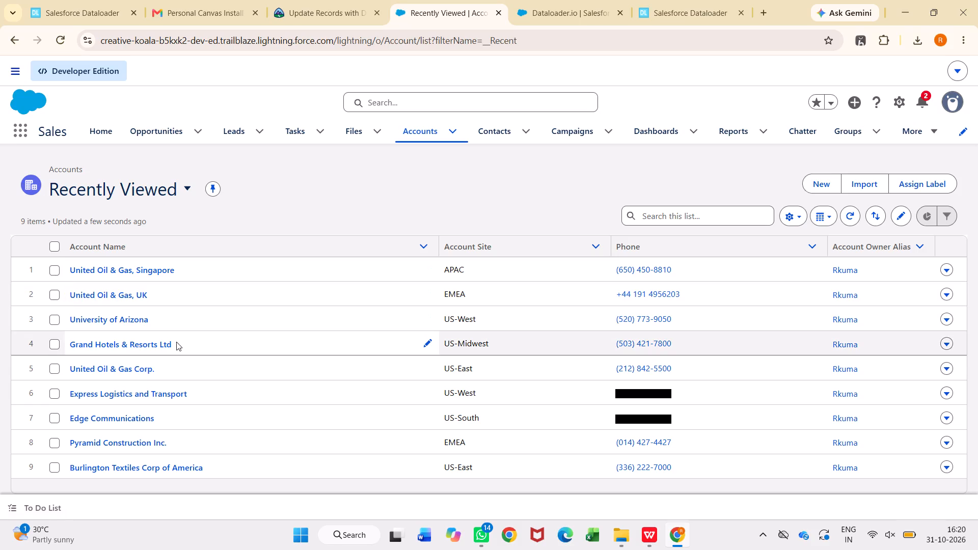
scroll(175, 344, down, 5)
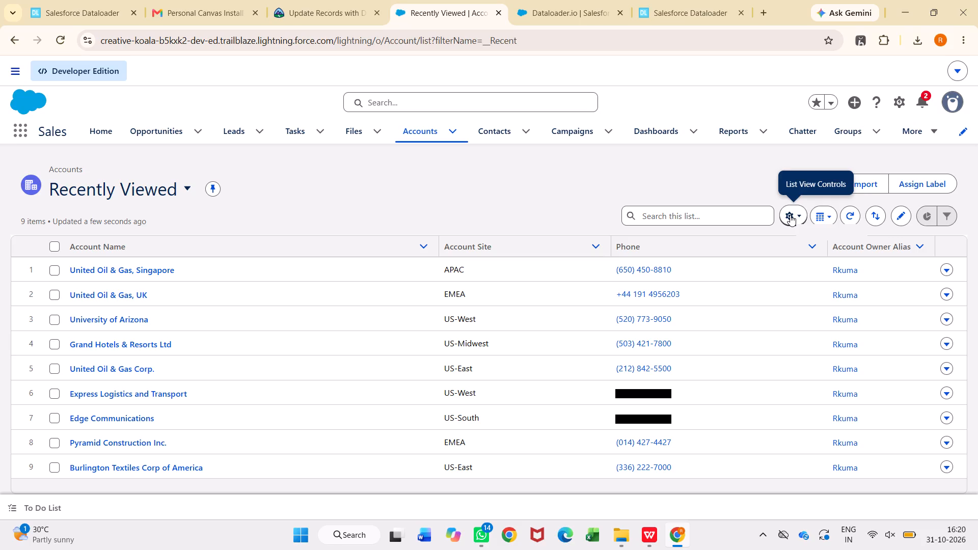
Open the form for a new Accounts list view.
click(790, 215)
click(769, 238)
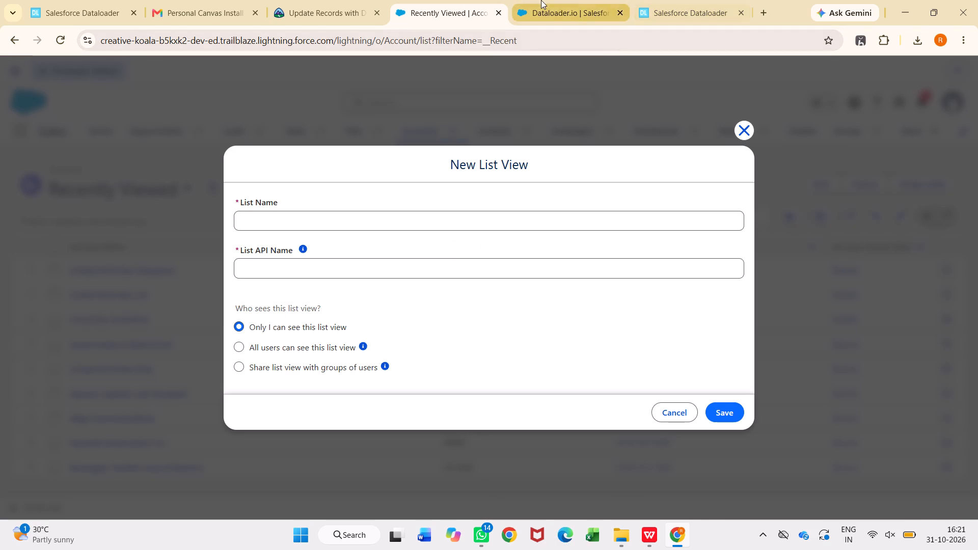
Find the View the Results instructions in the Trailhead unit and copy the list name Accounts Modified Today.
click(310, 2)
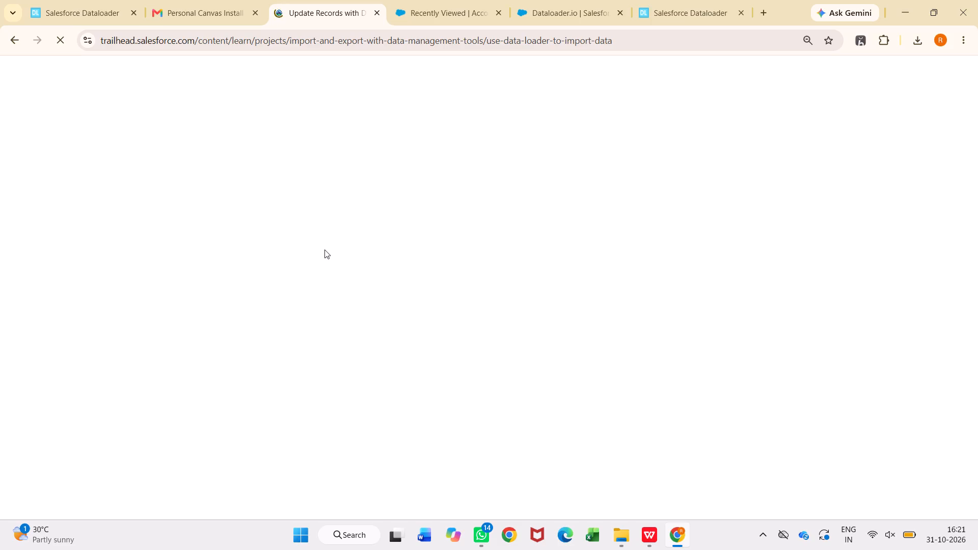
scroll(291, 322, down, 3)
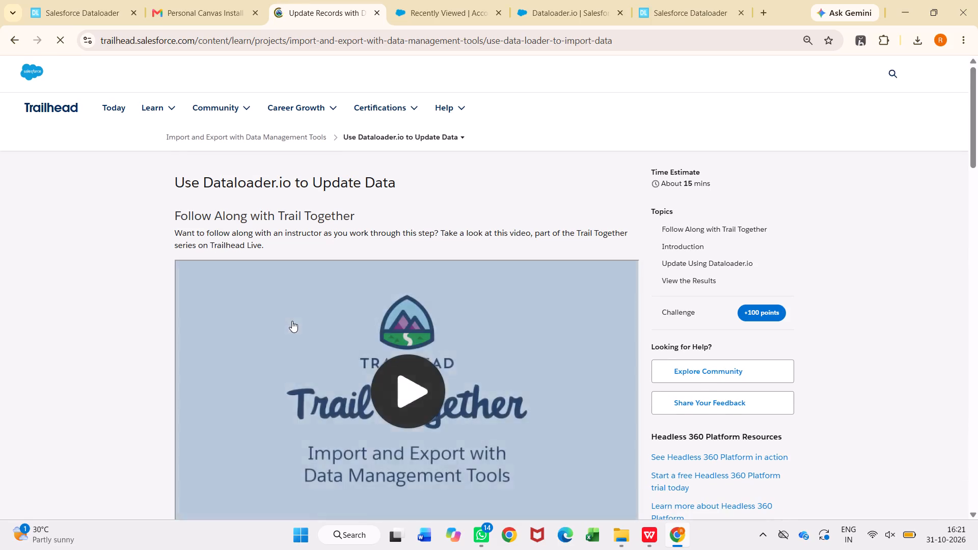
scroll(292, 321, down, 13)
scroll(293, 316, up, 3)
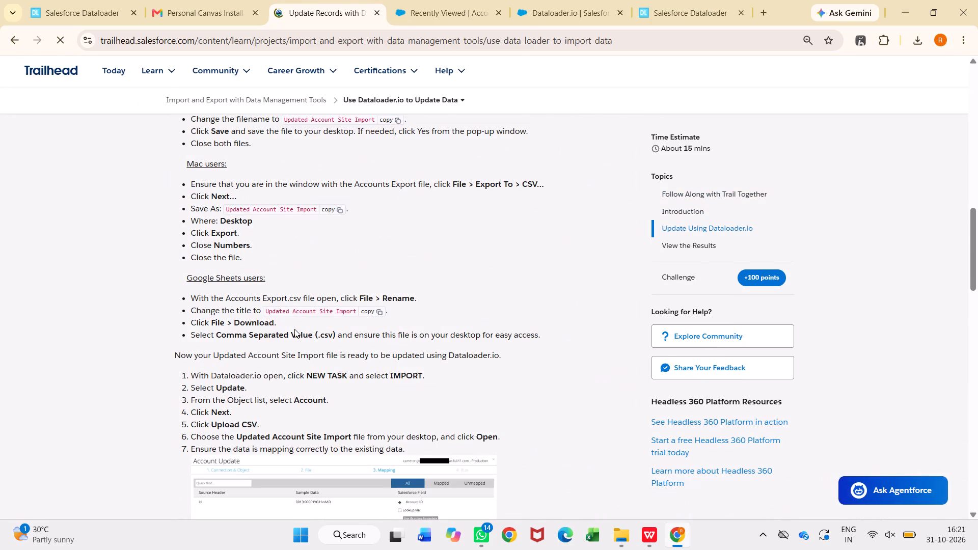
scroll(294, 329, up, 2)
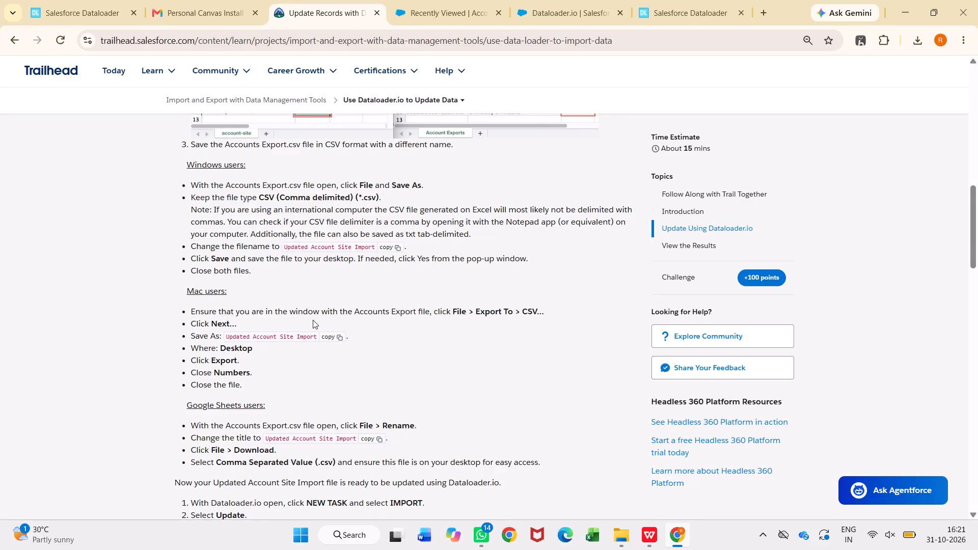
scroll(313, 320, up, 7)
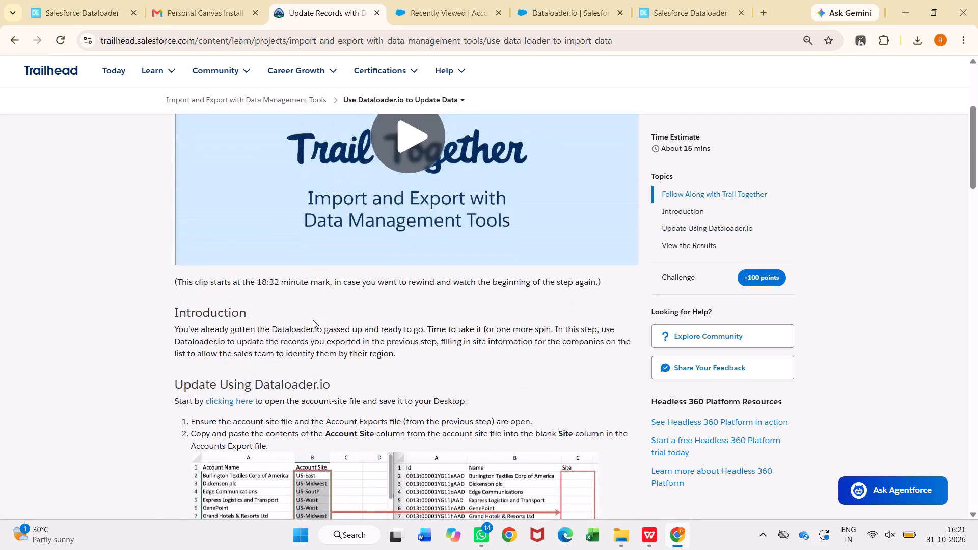
scroll(313, 320, up, 4)
scroll(313, 320, down, 14)
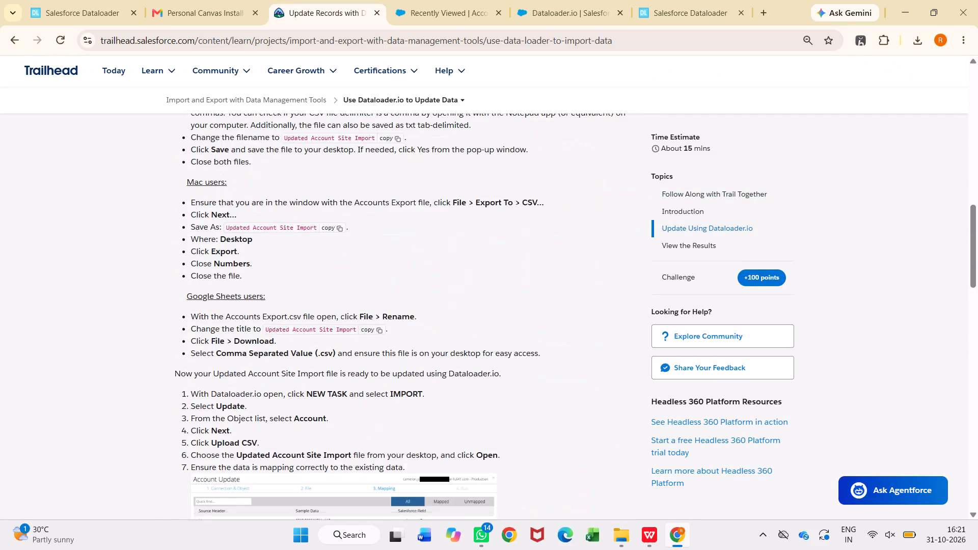
scroll(313, 320, down, 7)
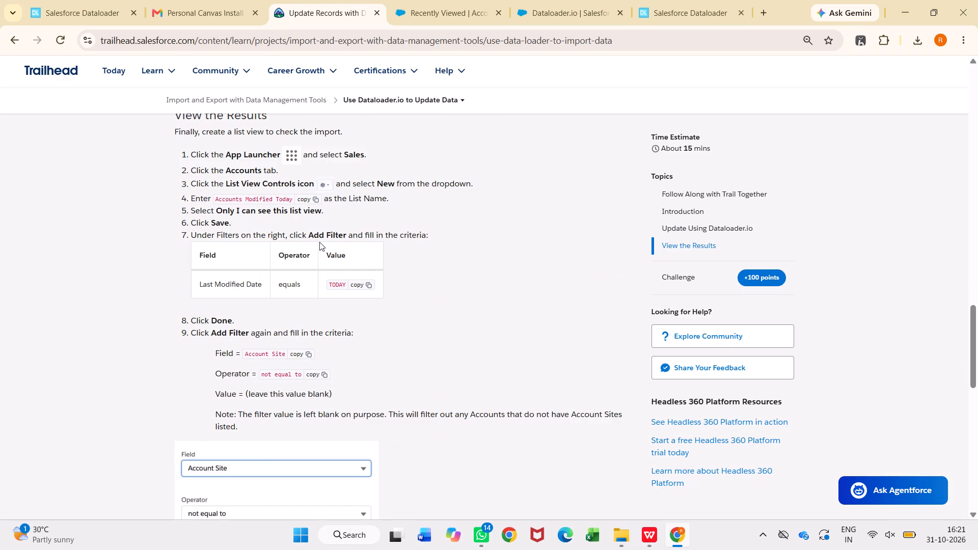
click(309, 200)
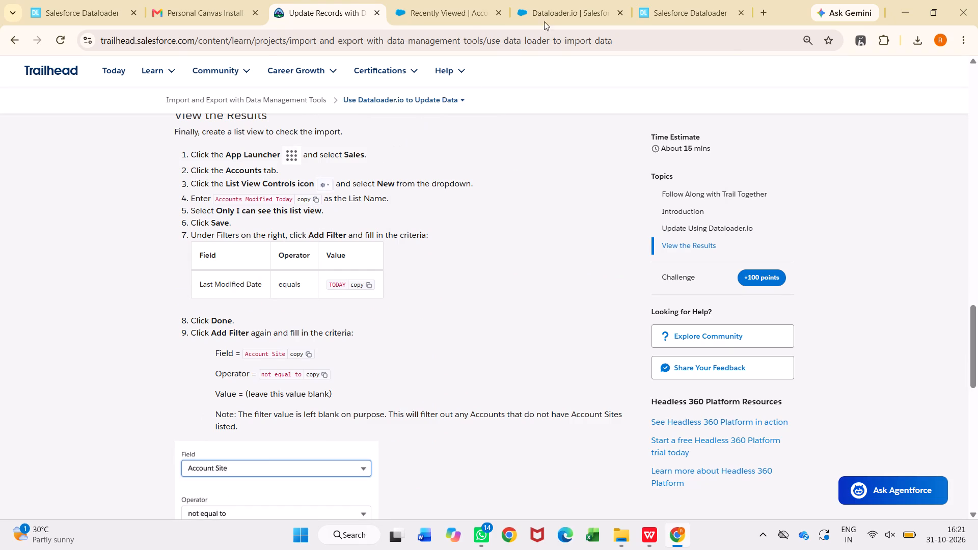
Name the new Salesforce list view Accounts Modified Today, let its API name fill in, and save it.
click(444, 13)
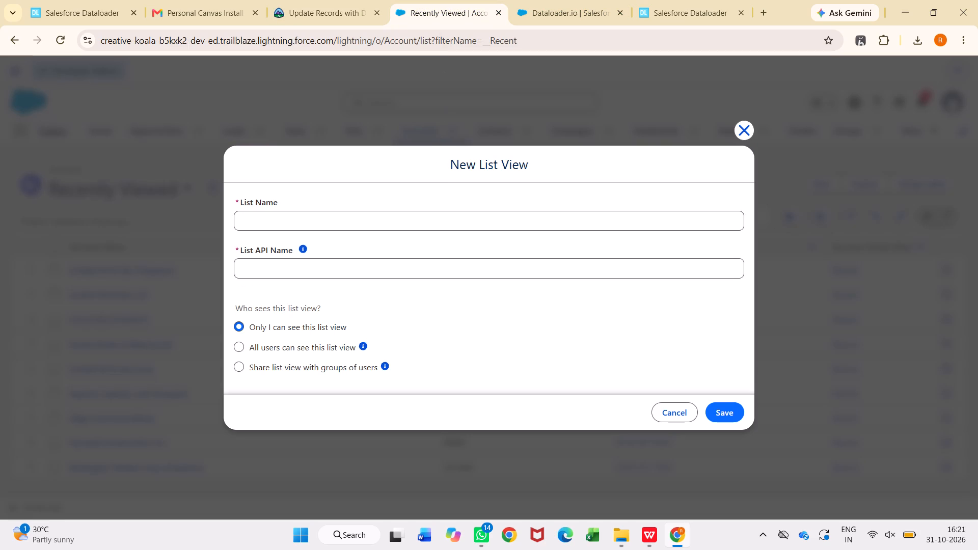
click(438, 218)
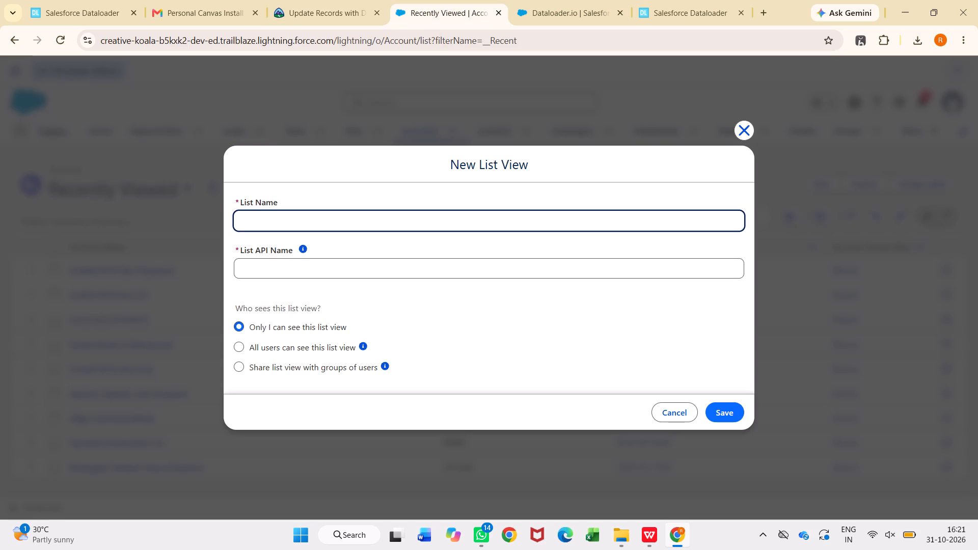
key(ctrl+v)
click(453, 272)
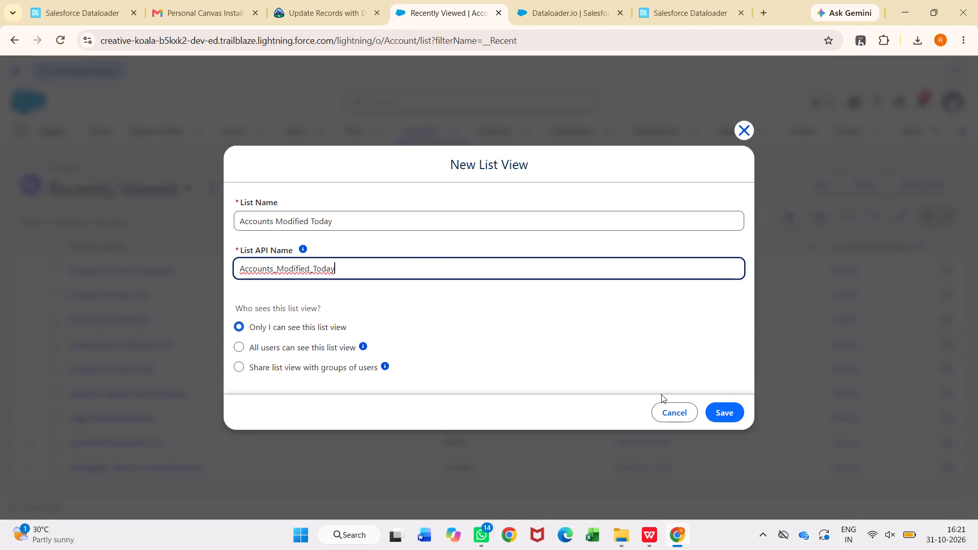
click(725, 412)
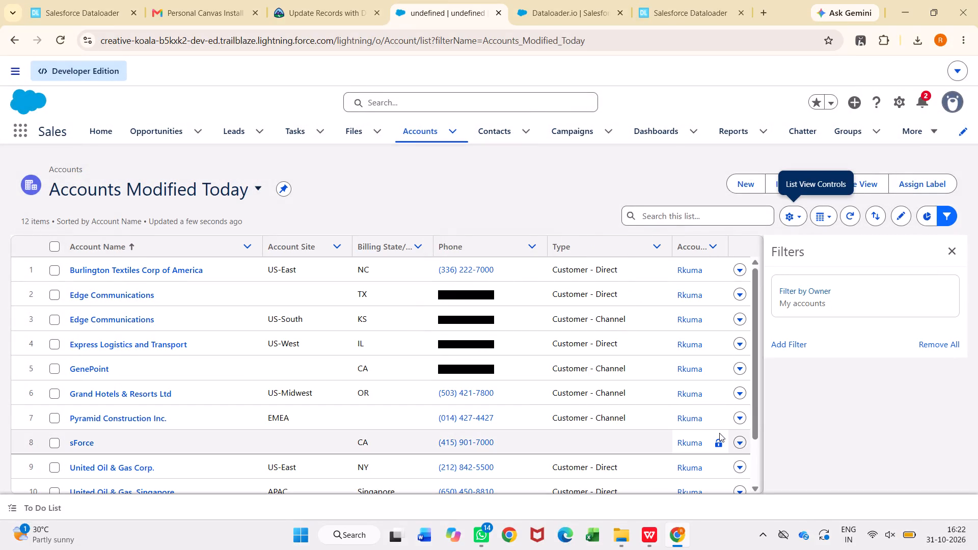
Add a new filter to the Accounts Modified Today list view and choose Last Modified Date as its field.
click(793, 344)
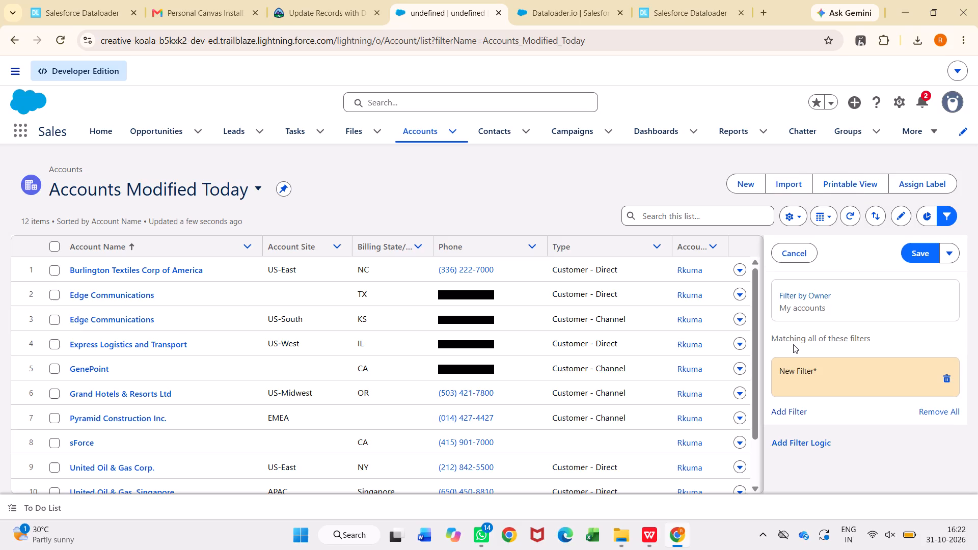
click(716, 236)
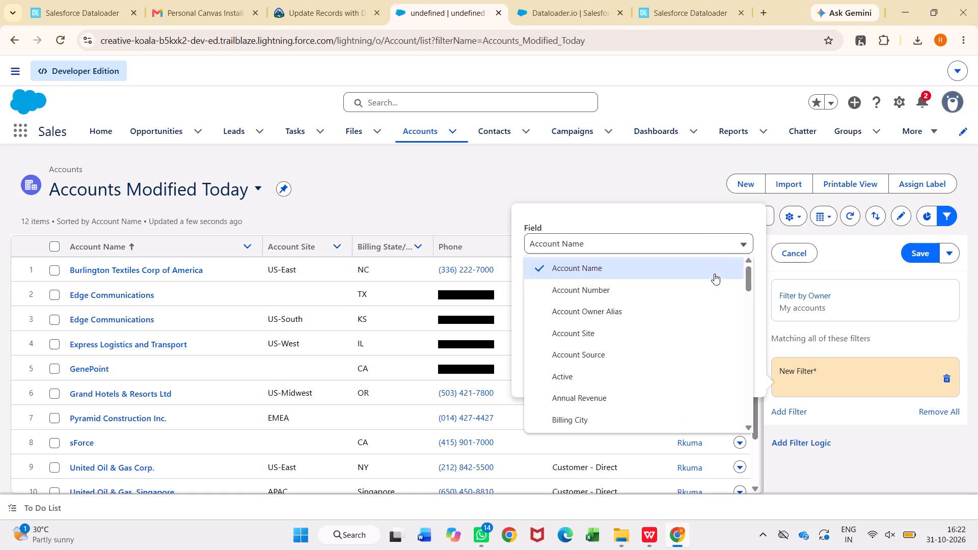
scroll(712, 300, down, 3)
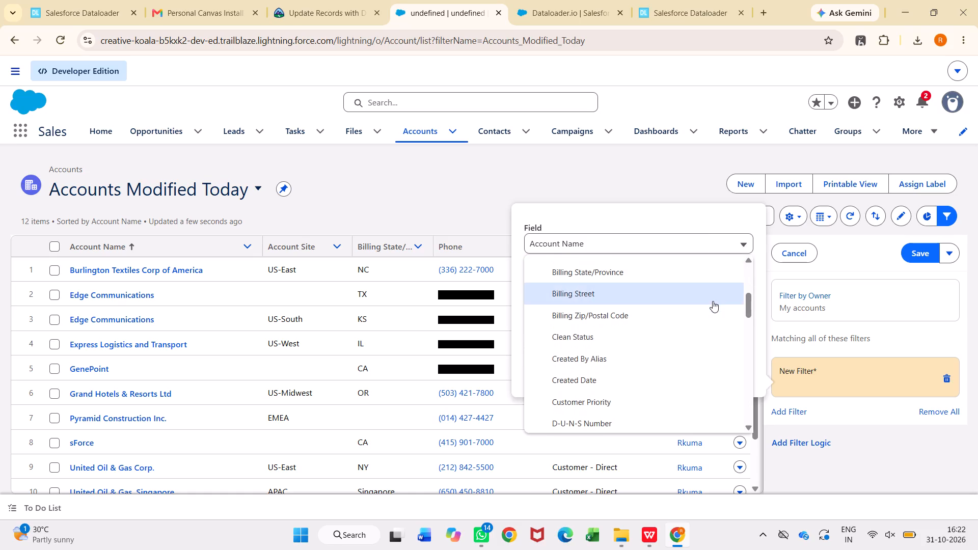
scroll(713, 301, down, 2)
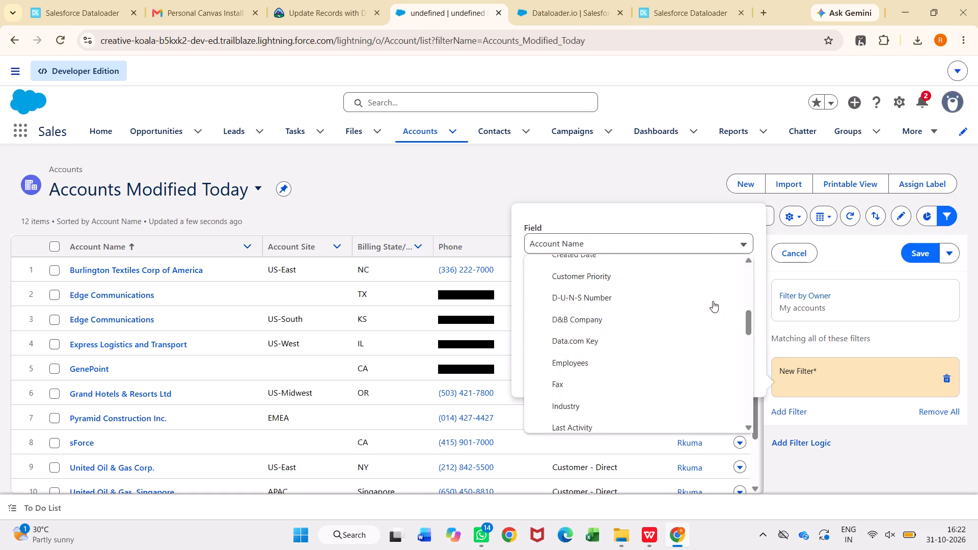
scroll(713, 301, down, 8)
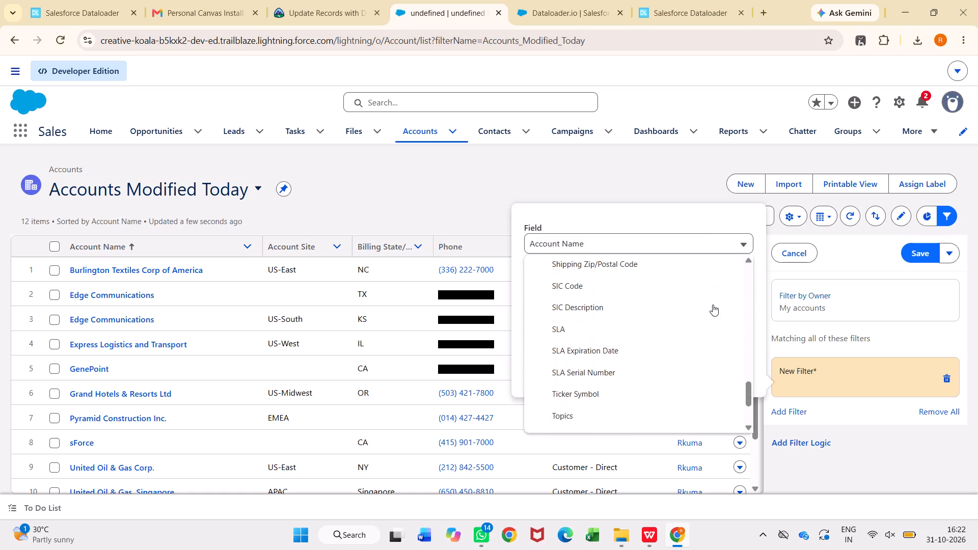
scroll(710, 309, up, 7)
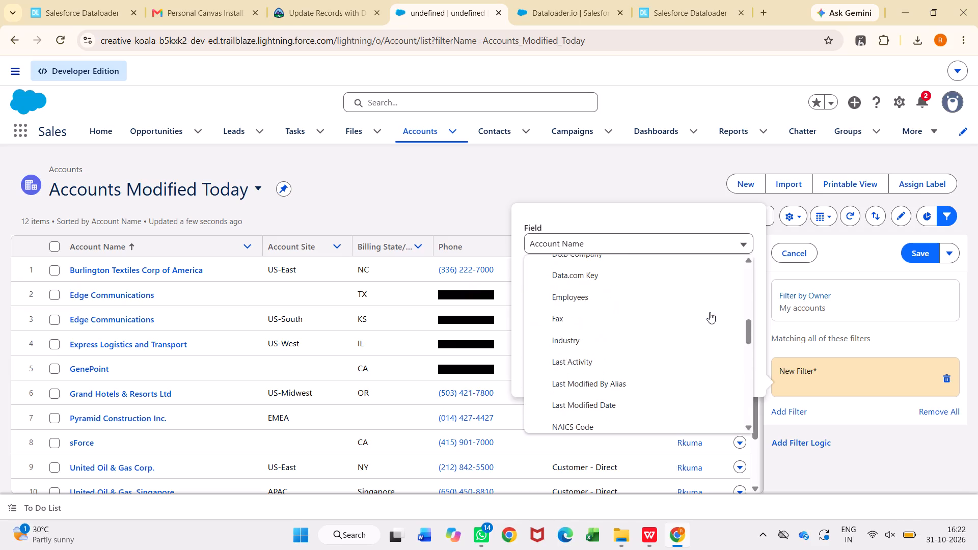
scroll(692, 317, up, 4)
scroll(692, 317, down, 1)
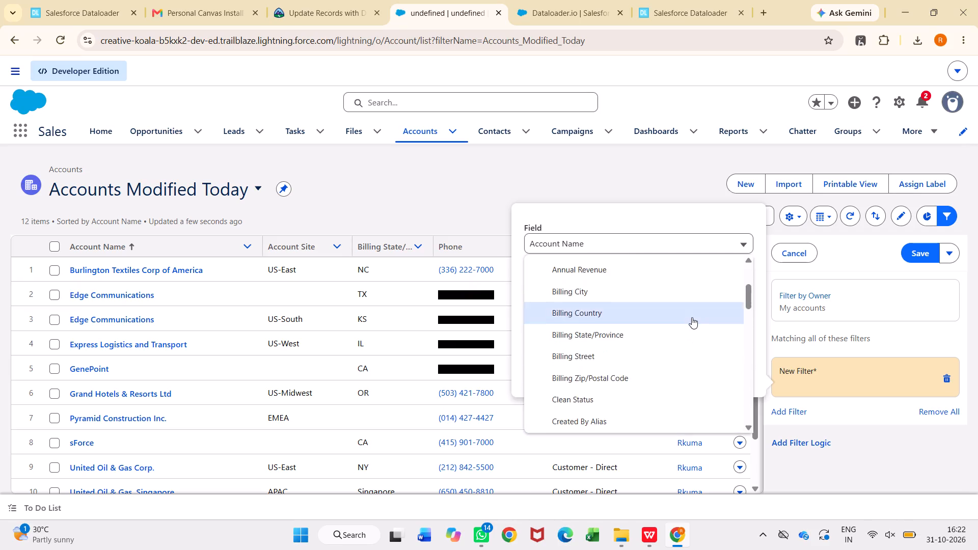
scroll(692, 317, down, 3)
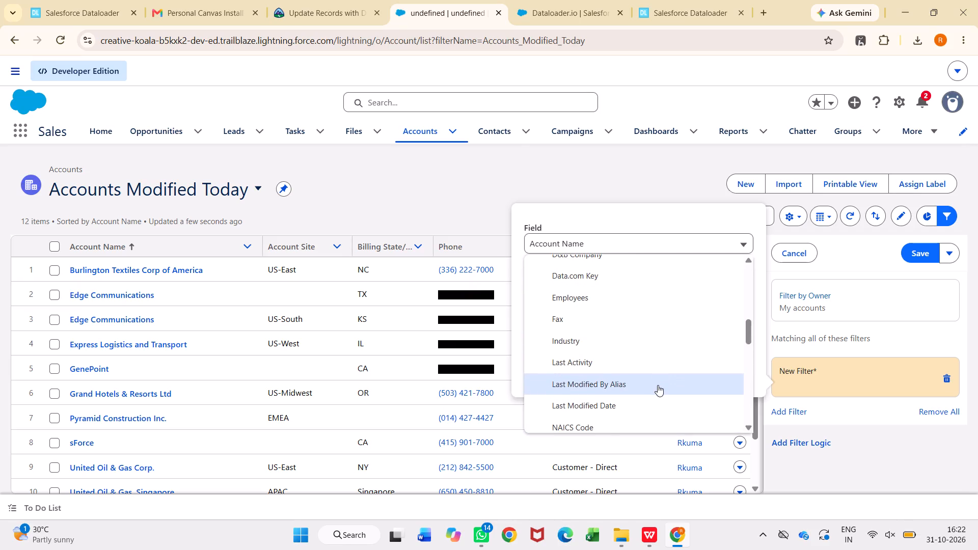
scroll(658, 385, down, 1)
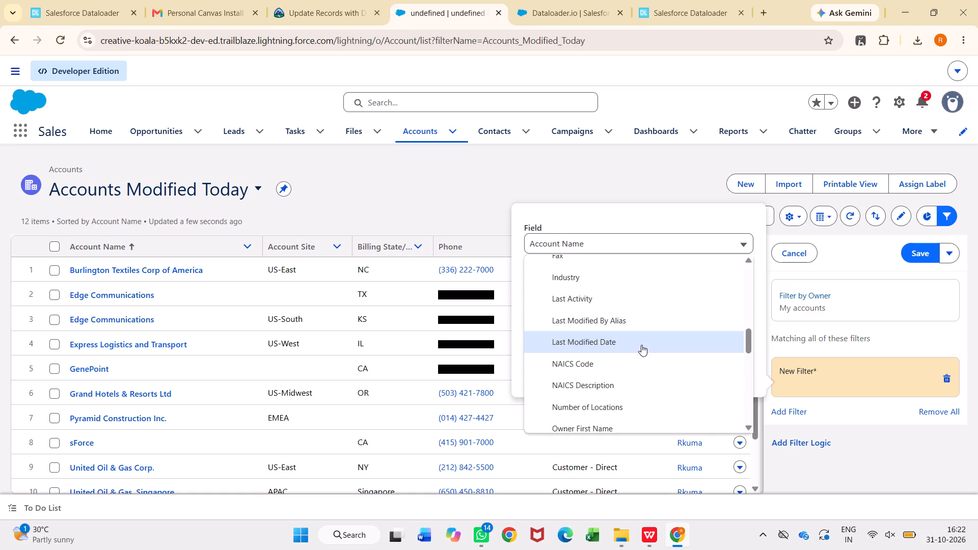
click(641, 345)
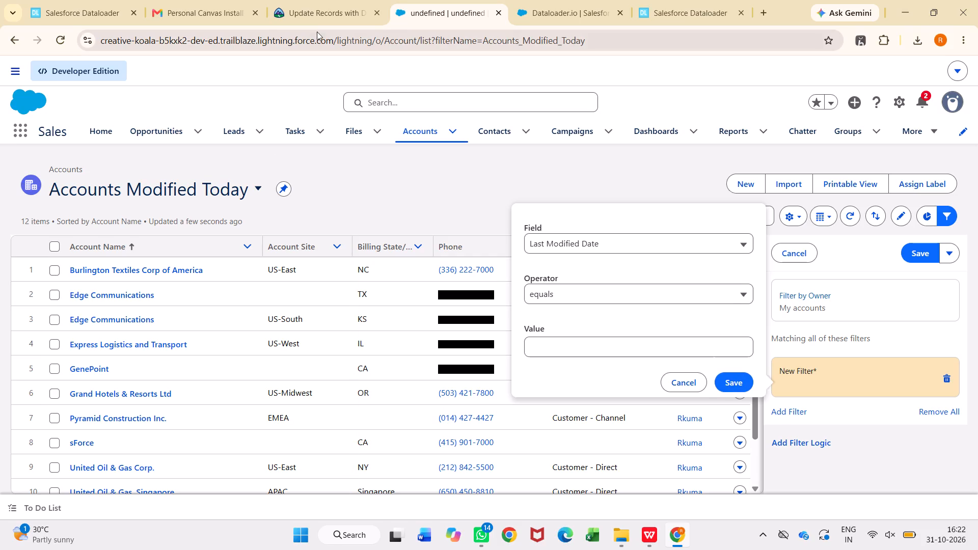
Switch to the Trailhead unit and copy the filter value TODAY from the View the Results instructions.
click(317, 14)
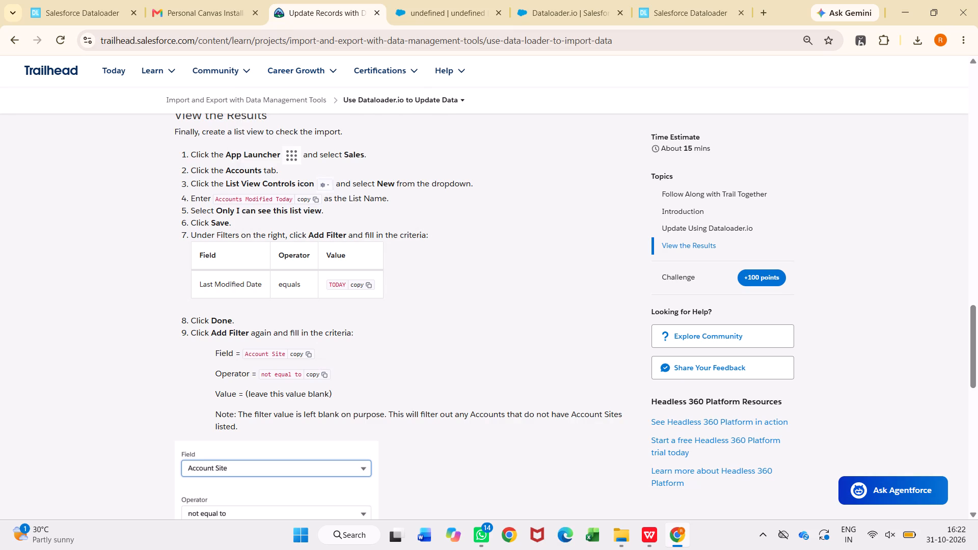
click(363, 287)
Back in the Salesforce list view, define the new filter as Last Modified Date equals TODAY and save the filter.
click(458, 19)
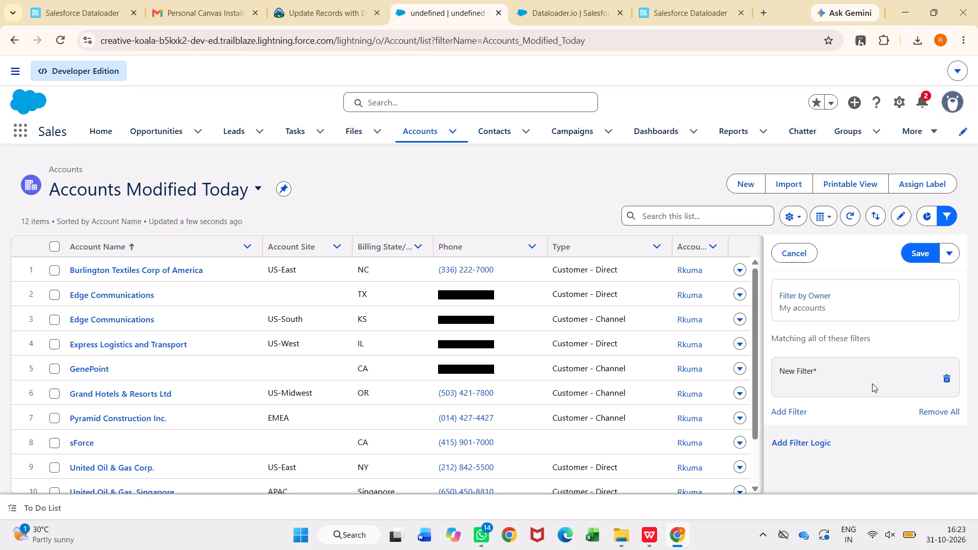
click(881, 376)
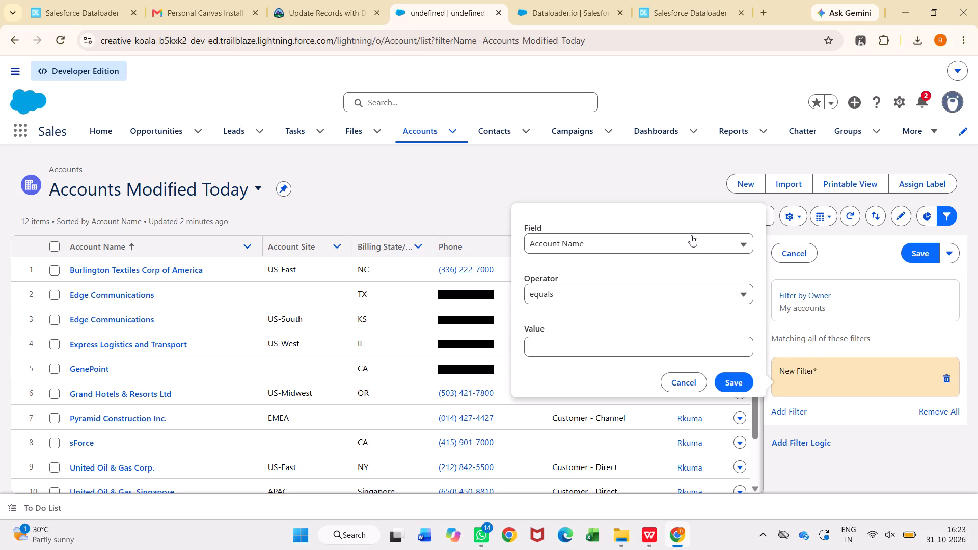
click(691, 236)
scroll(668, 381, down, 8)
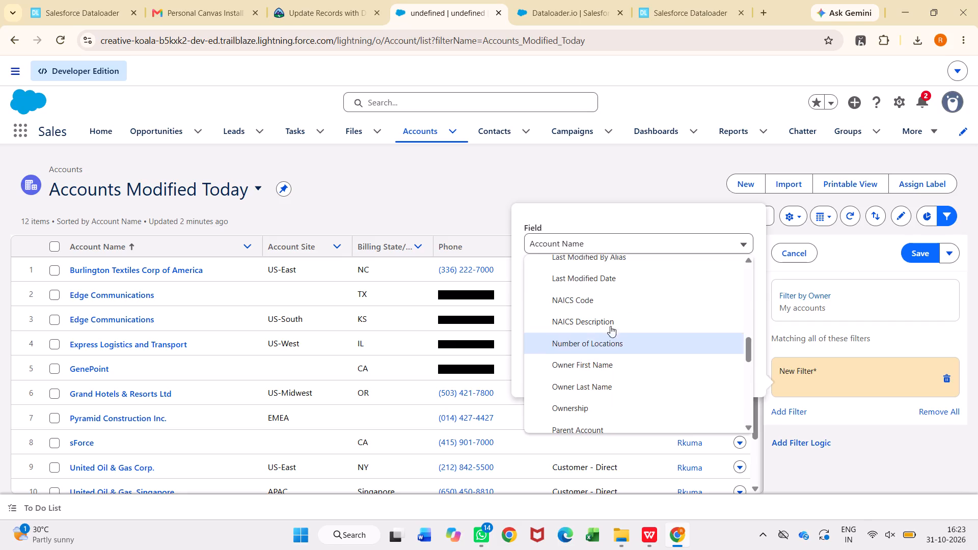
click(579, 272)
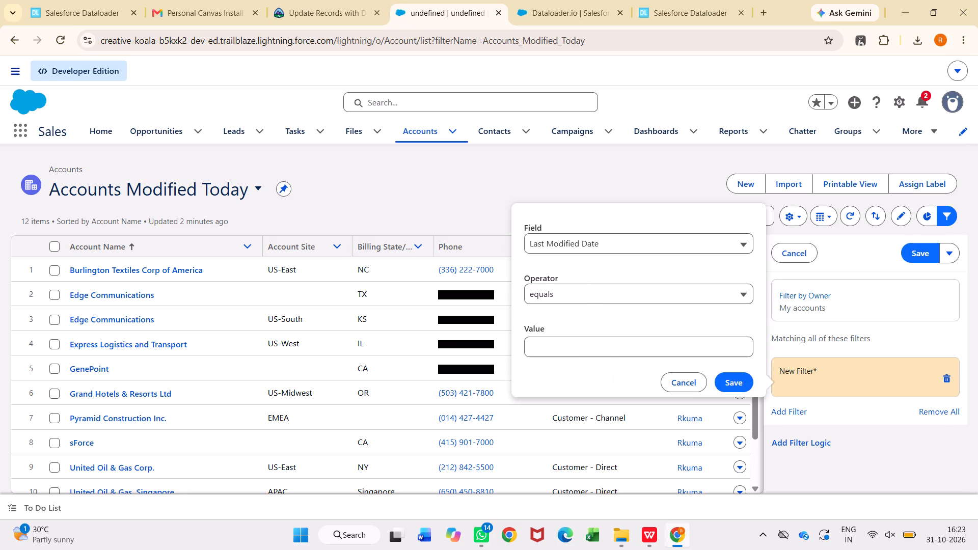
click(646, 344)
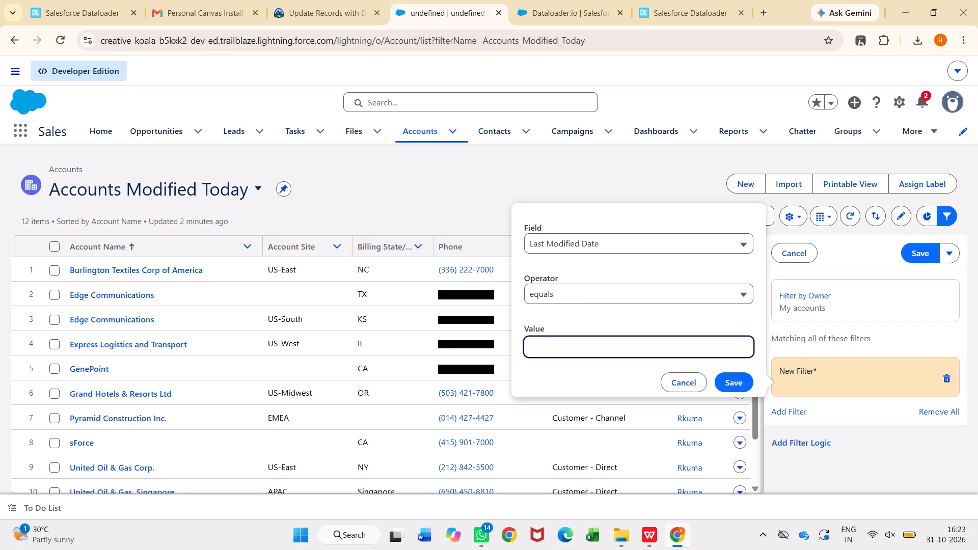
key(ctrl+v)
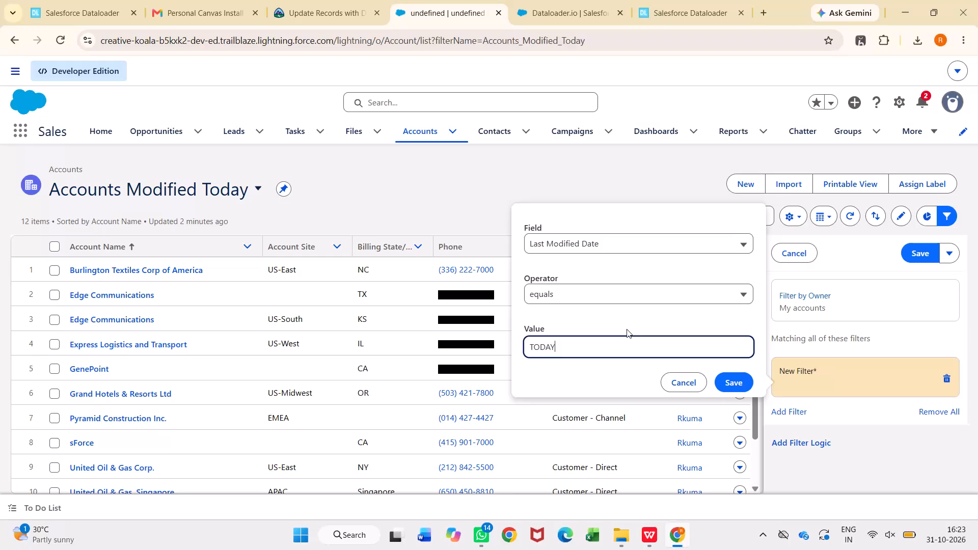
click(730, 376)
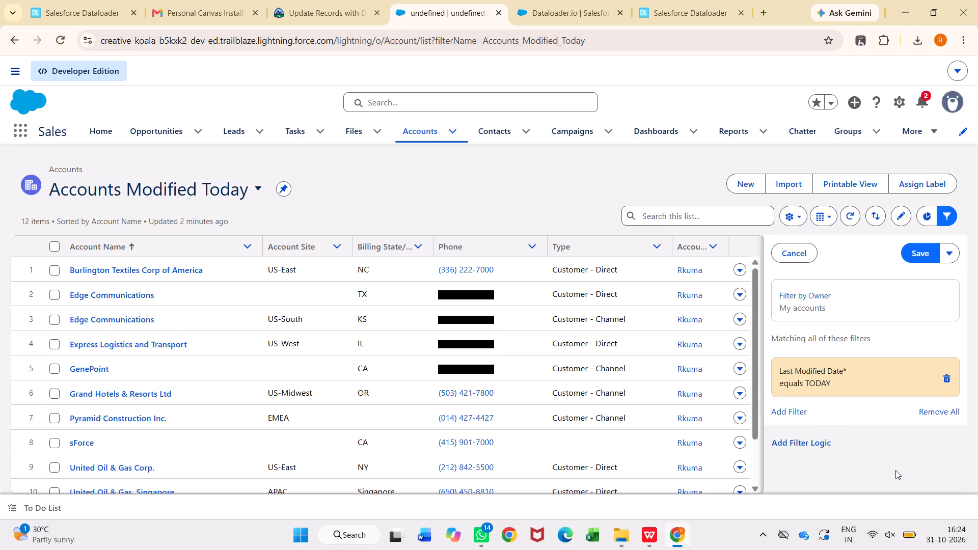
Add a second filter, copy its field name Account Site from Trailhead, and set field Account Site with operator not equal to.
click(792, 414)
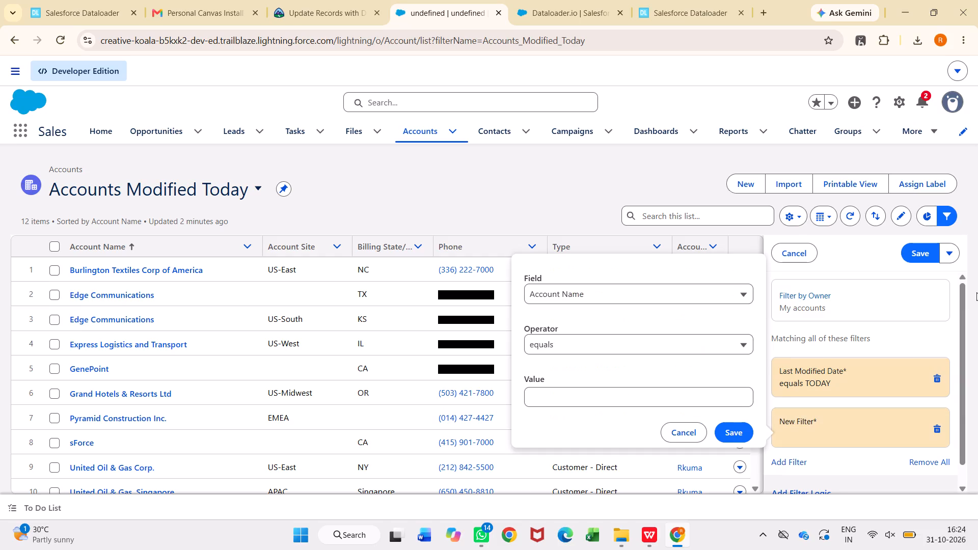
click(314, 7)
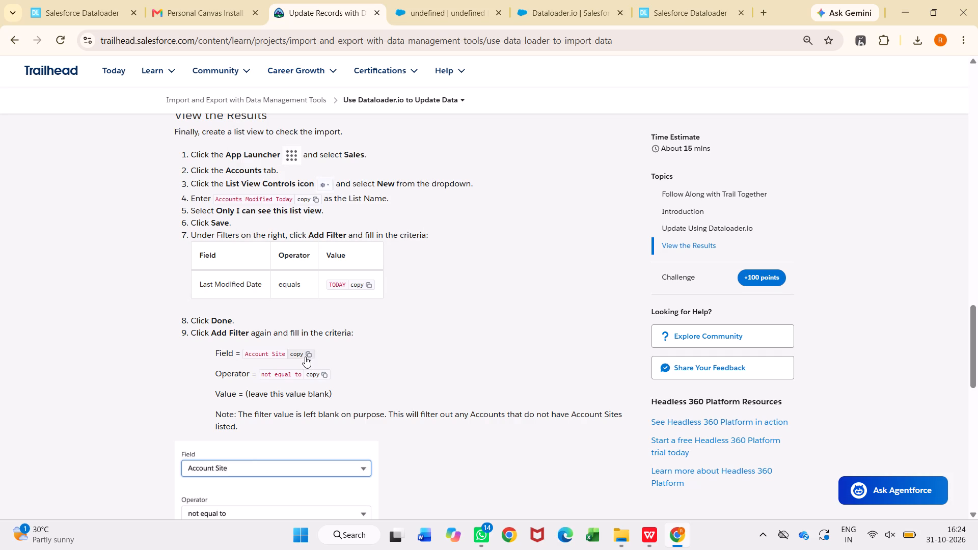
click(305, 356)
click(424, 1)
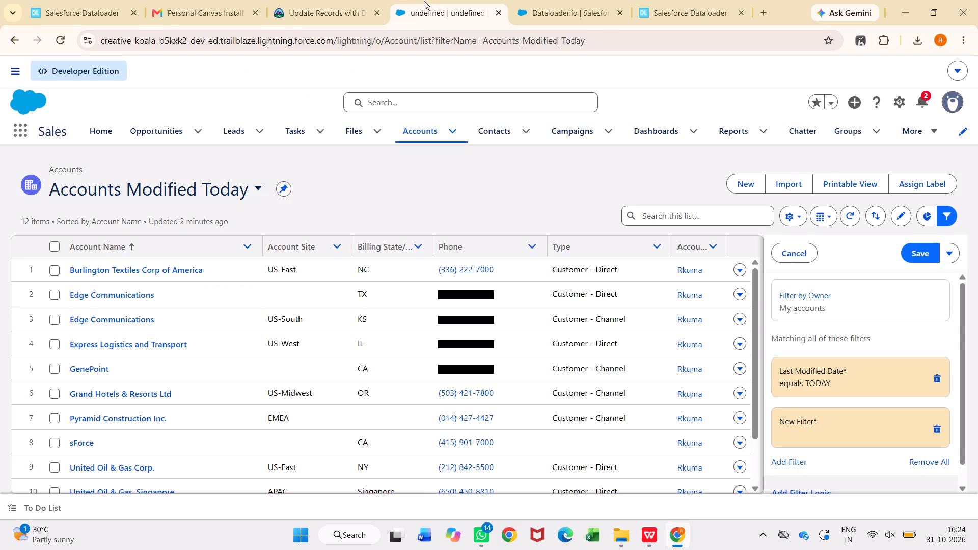
click(823, 432)
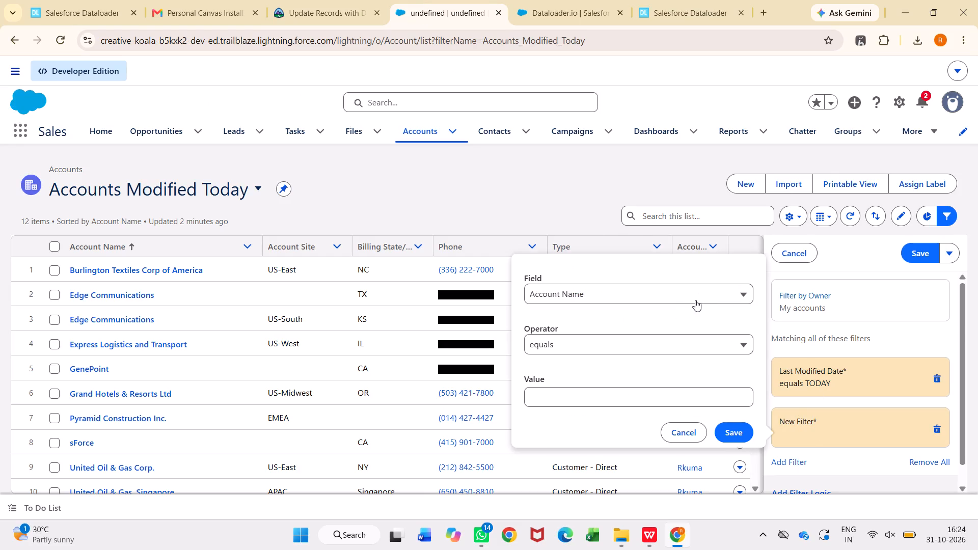
click(696, 292)
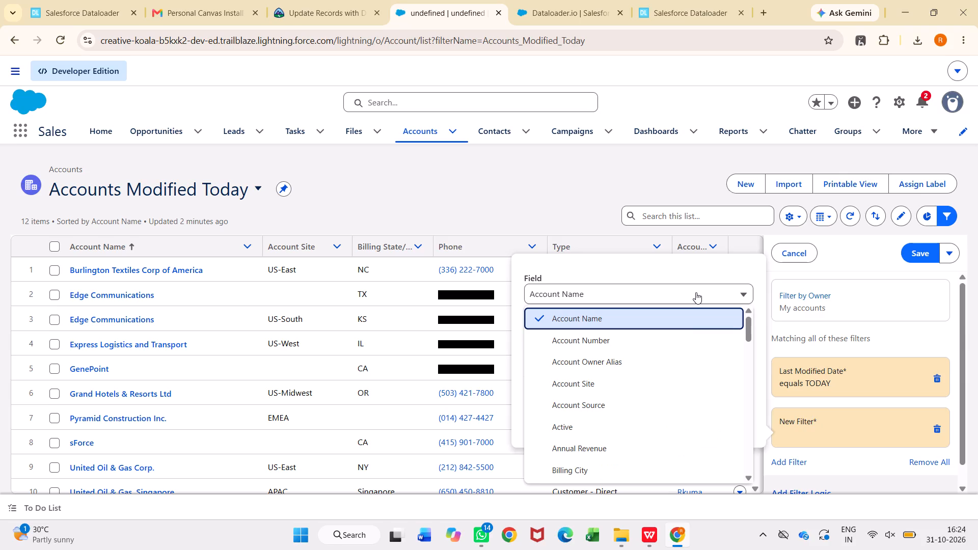
click(677, 377)
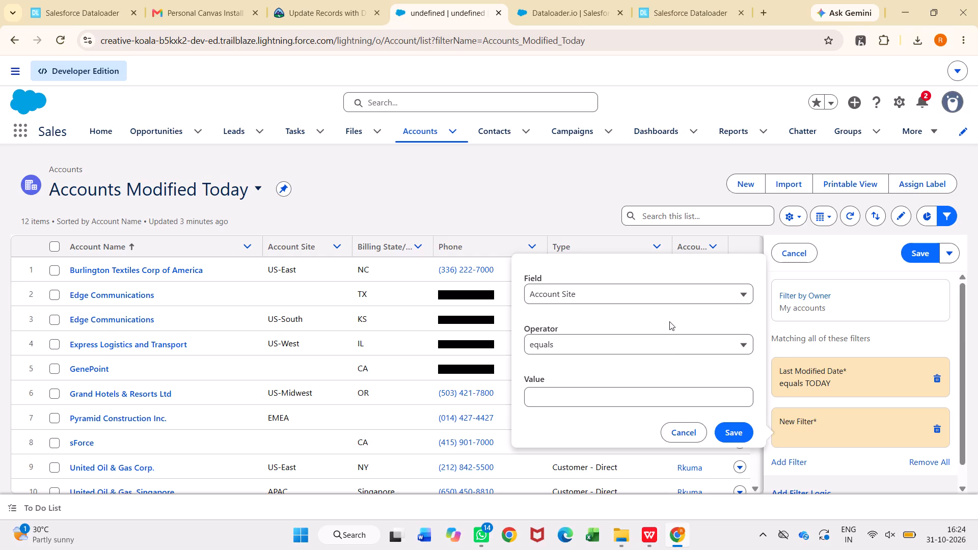
click(691, 343)
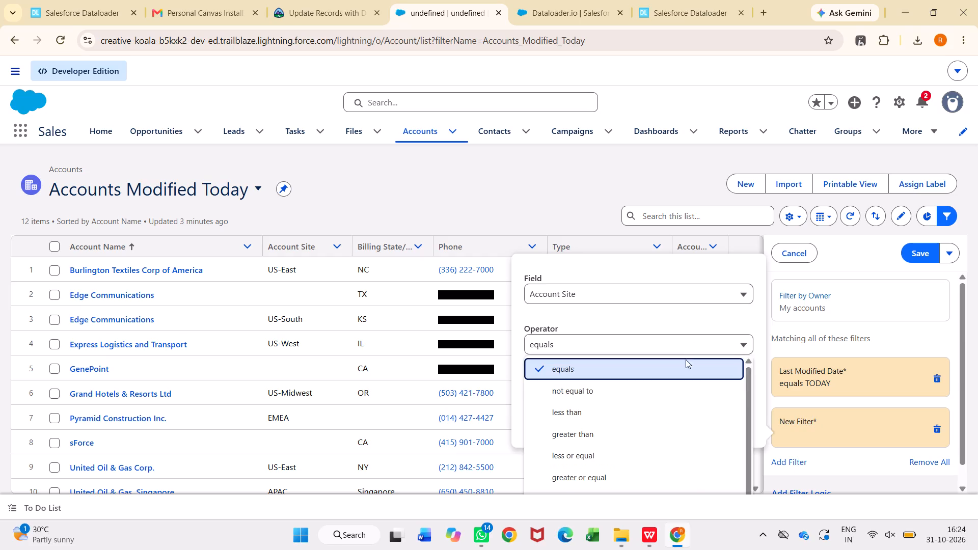
click(684, 385)
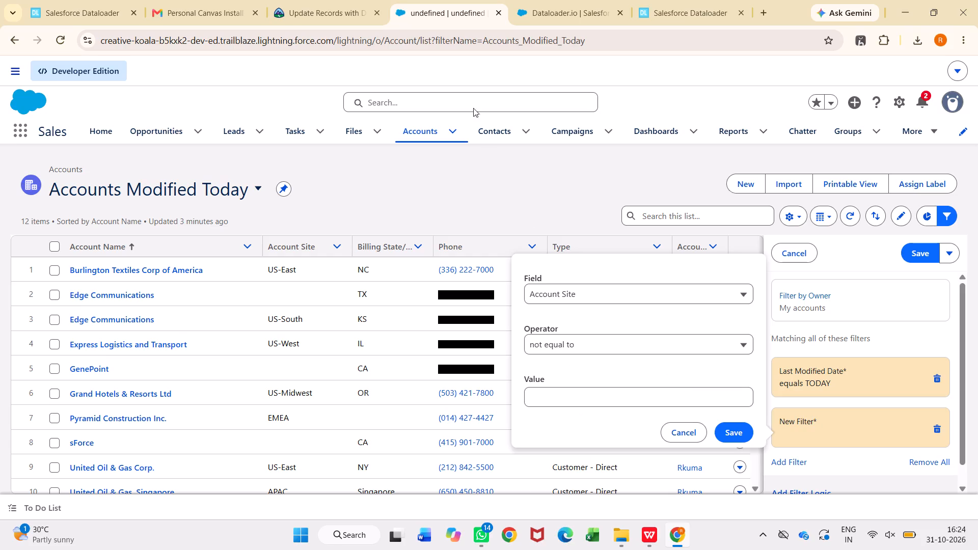
Check the second filter's criteria in Trailhead, define it as Account Site not equal to with a blank value, and save the list view.
click(313, 15)
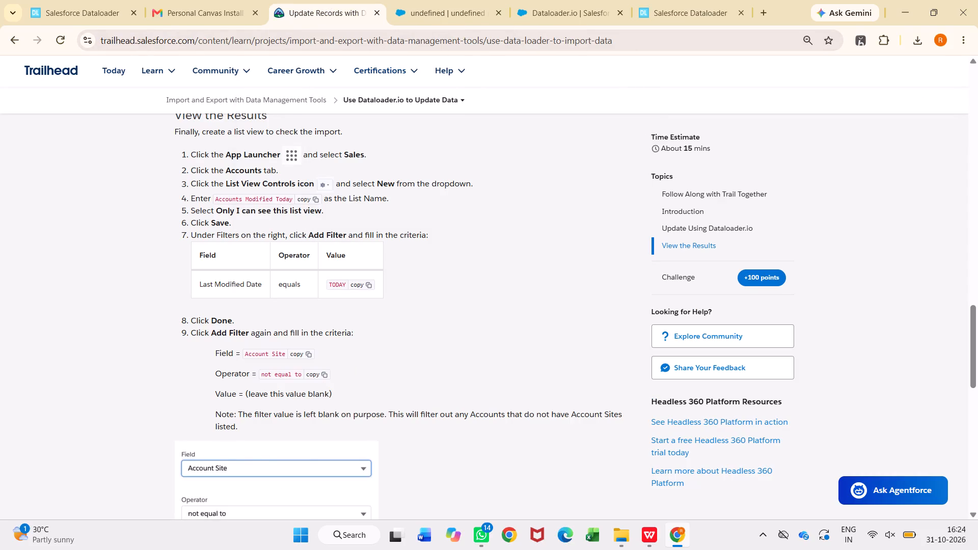
click(426, 14)
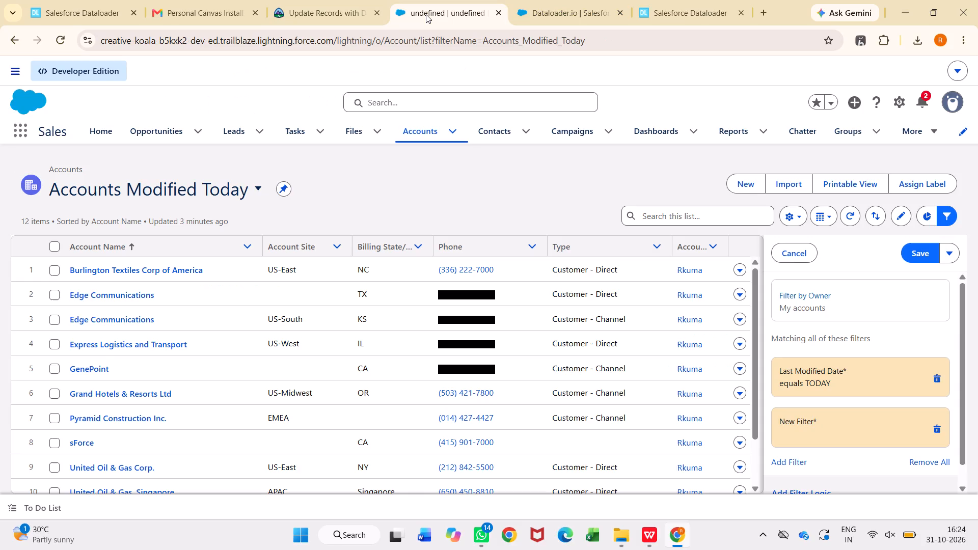
click(831, 430)
click(628, 288)
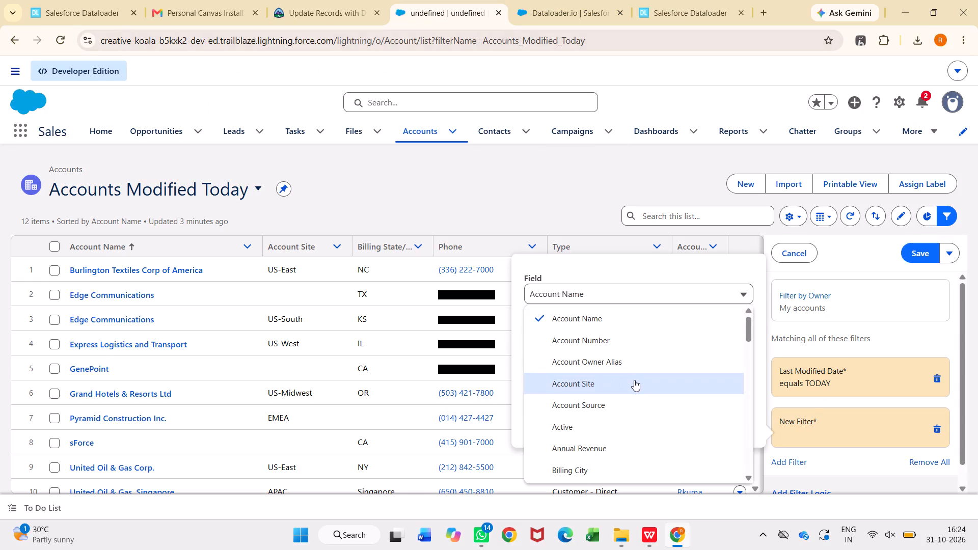
click(634, 380)
click(629, 340)
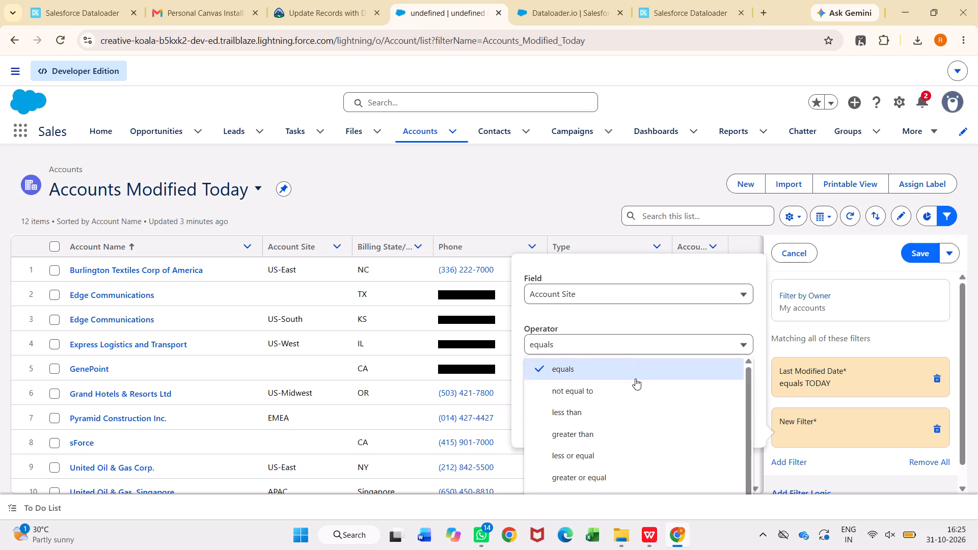
click(638, 392)
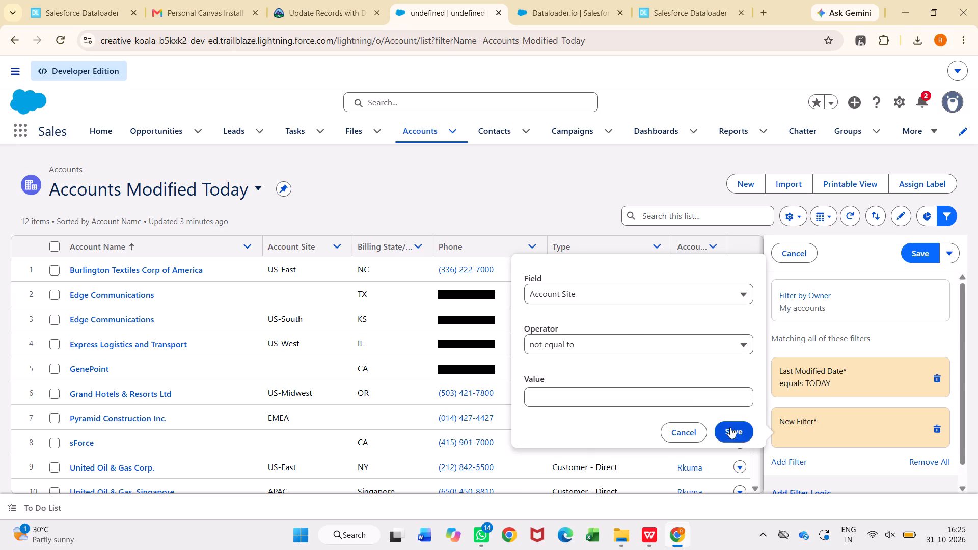
click(732, 430)
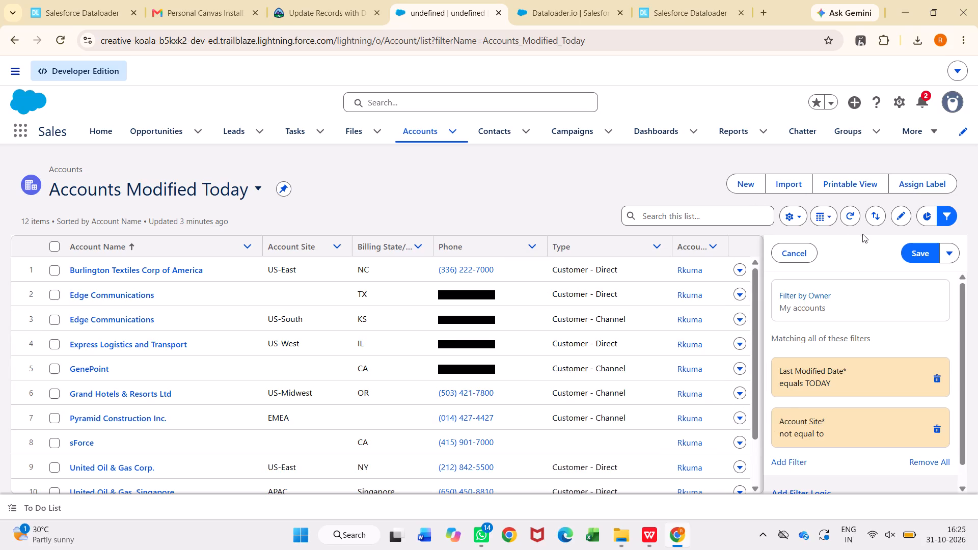
click(918, 253)
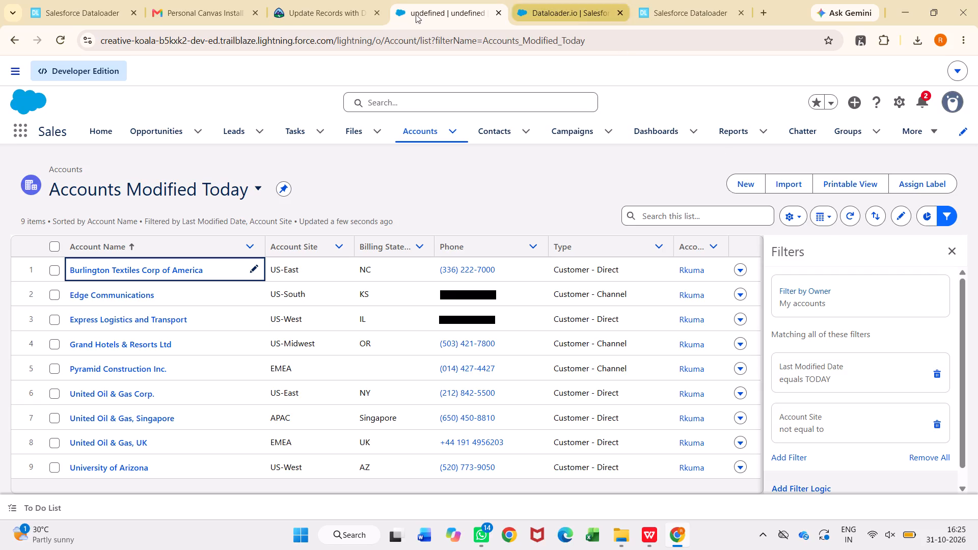
Return to the Trailhead unit, verify the Use Dataloader.io to Update Data step, and dismiss the completion screens.
click(286, 16)
scroll(385, 286, down, 7)
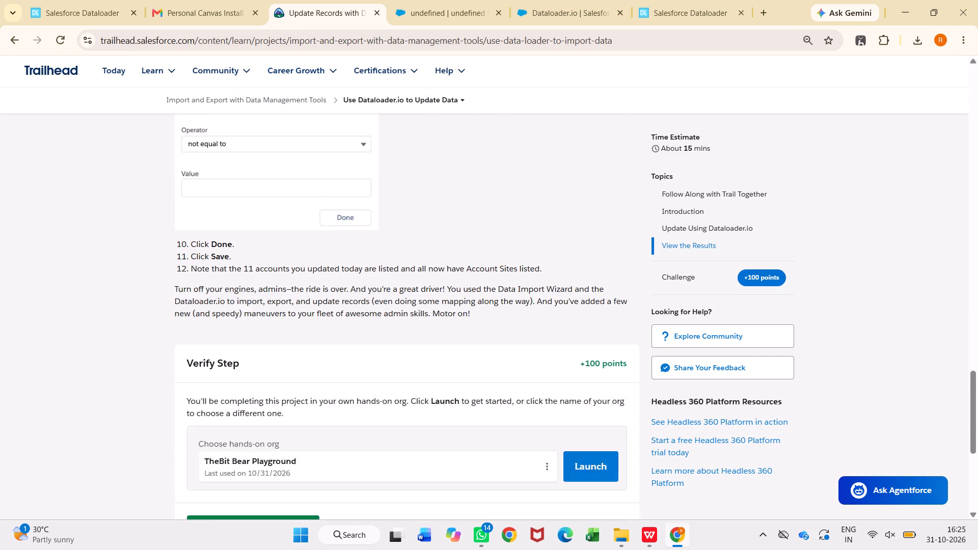
scroll(394, 298, down, 4)
click(279, 216)
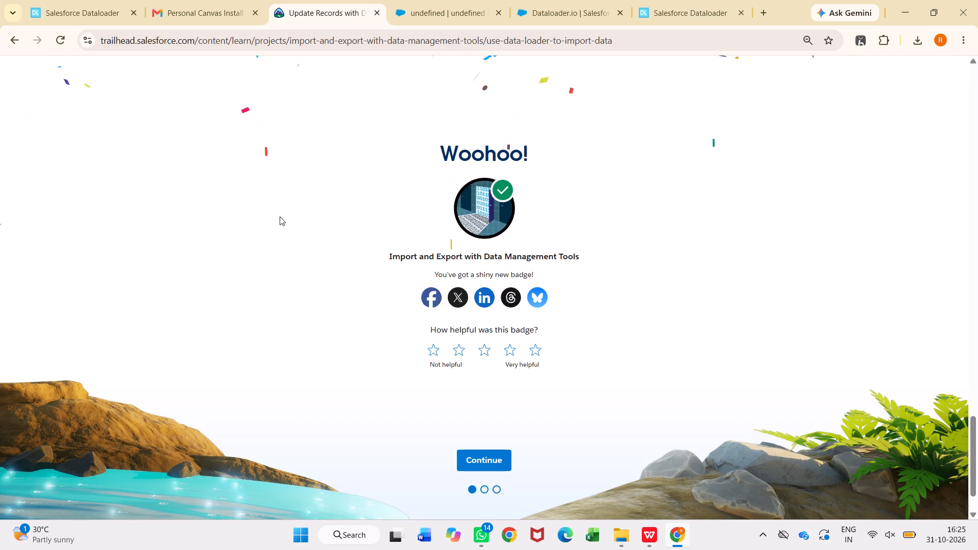
click(487, 451)
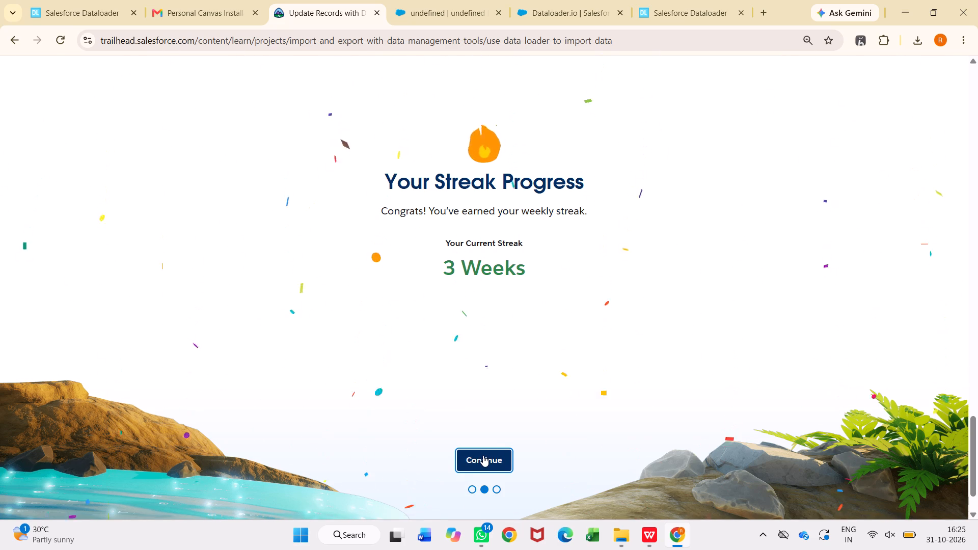
click(483, 456)
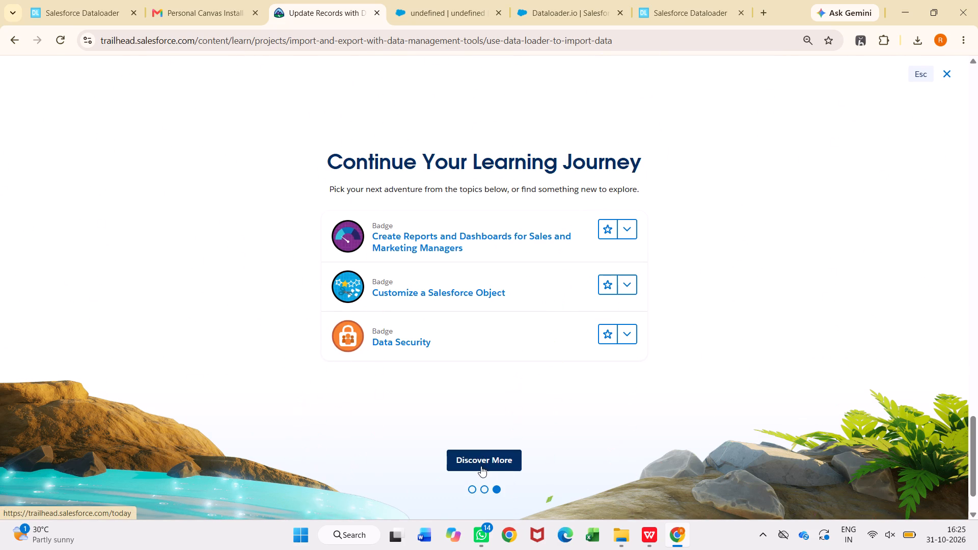
click(943, 78)
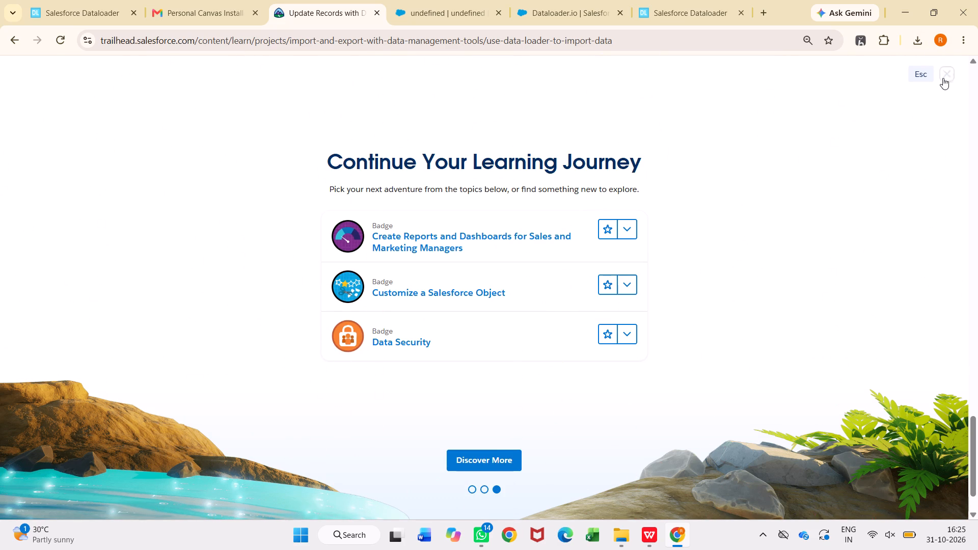
Go back to the Import and Export with Data Management Tools project overview page to review its step completion.
scroll(570, 259, up, 7)
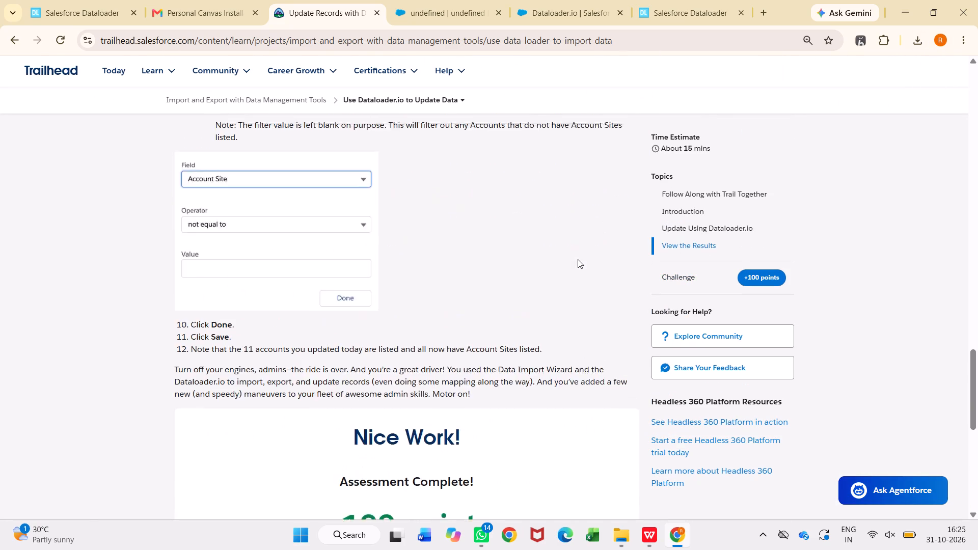
scroll(578, 259, up, 7)
scroll(314, 75, up, 3)
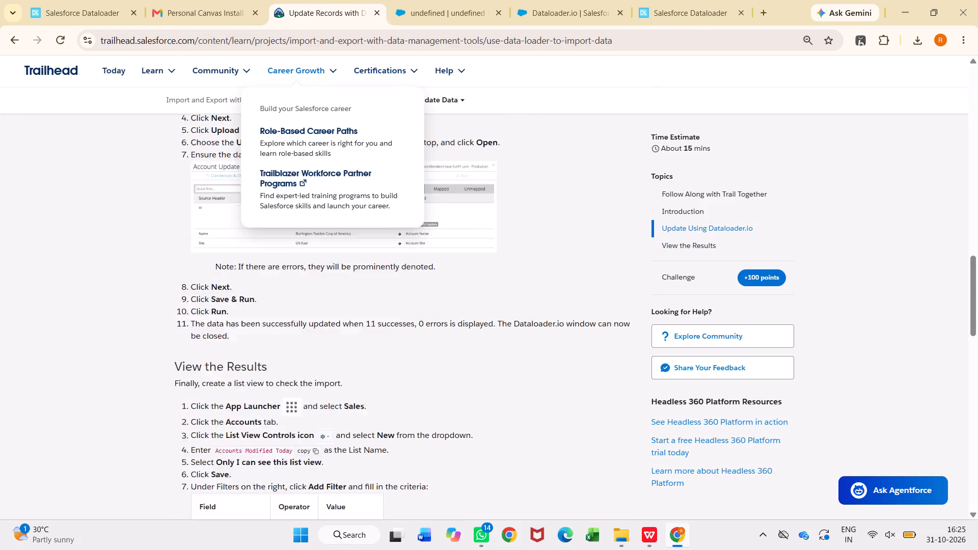
scroll(200, 320, up, 6)
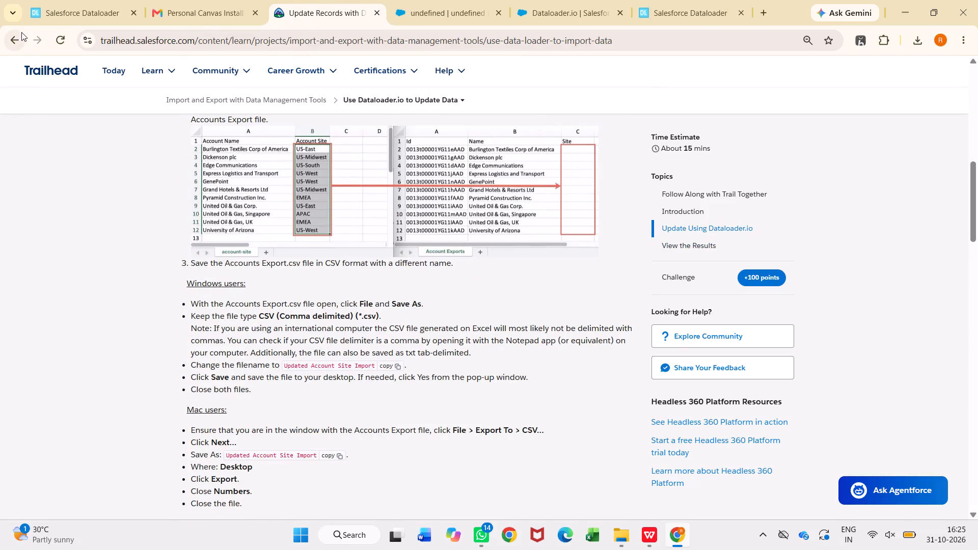
click(19, 32)
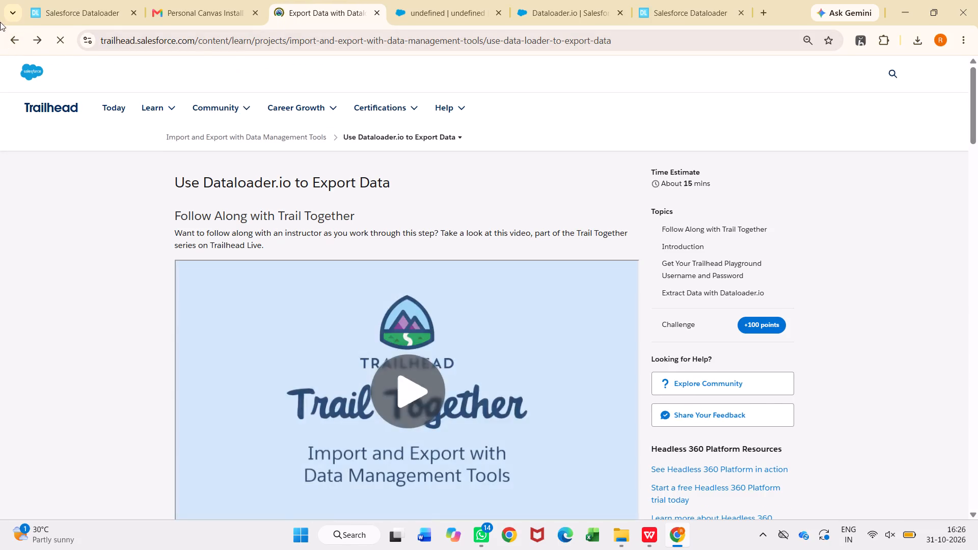
click(13, 36)
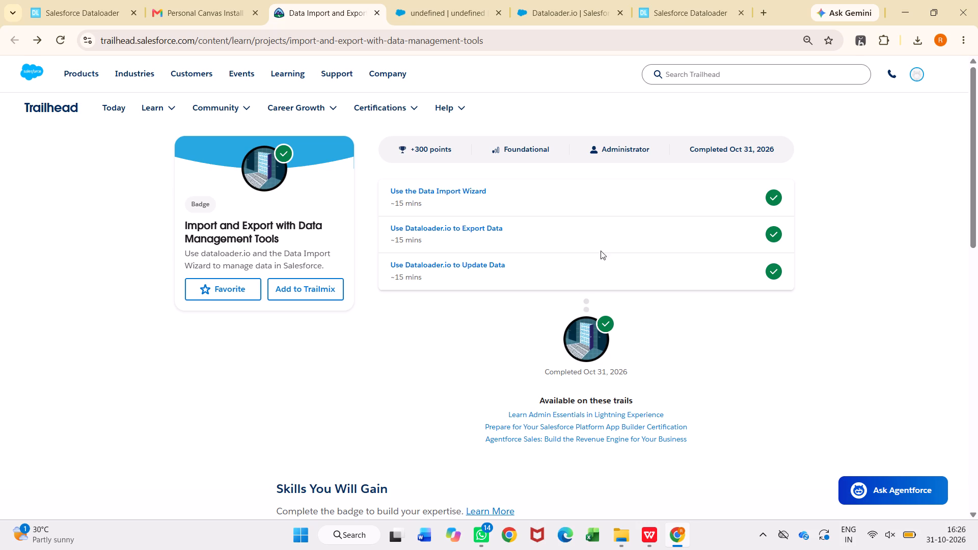
Close the browser window.
click(977, 1)
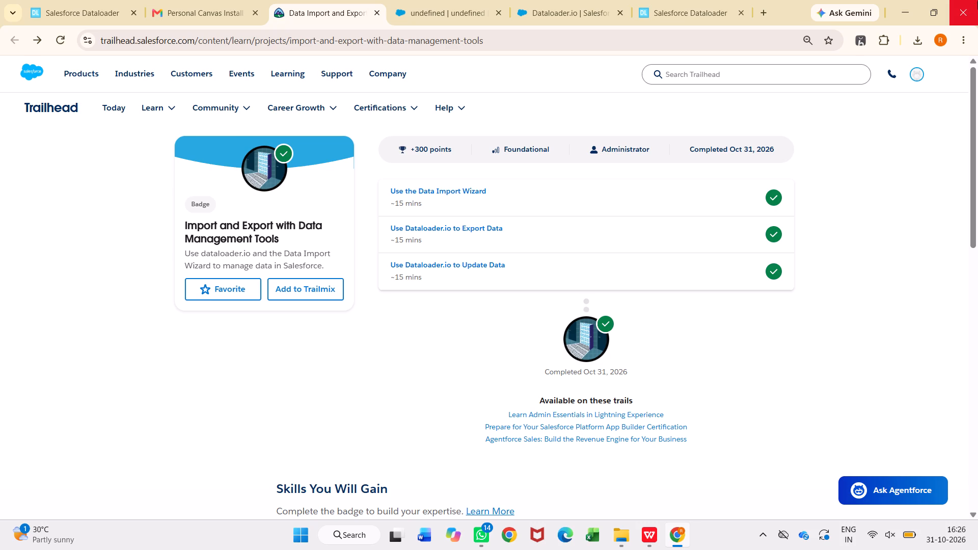
Close WPS Office, saving the changes to the Account Export CSV file in its current format.
click(965, 20)
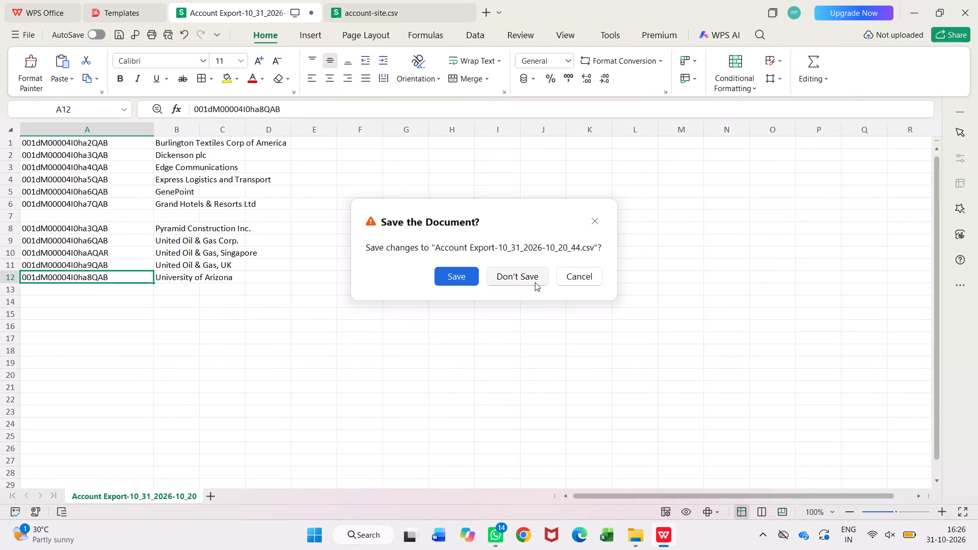
click(440, 277)
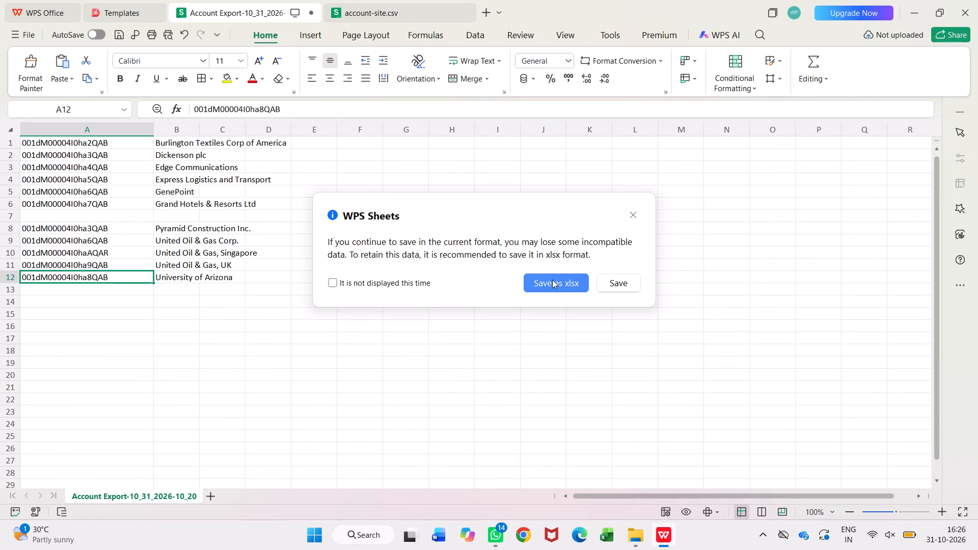
click(619, 283)
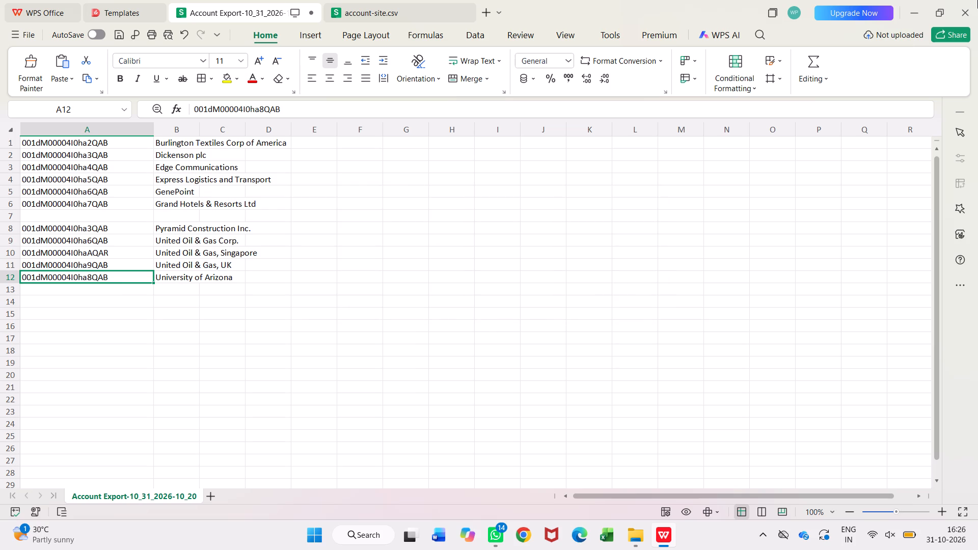
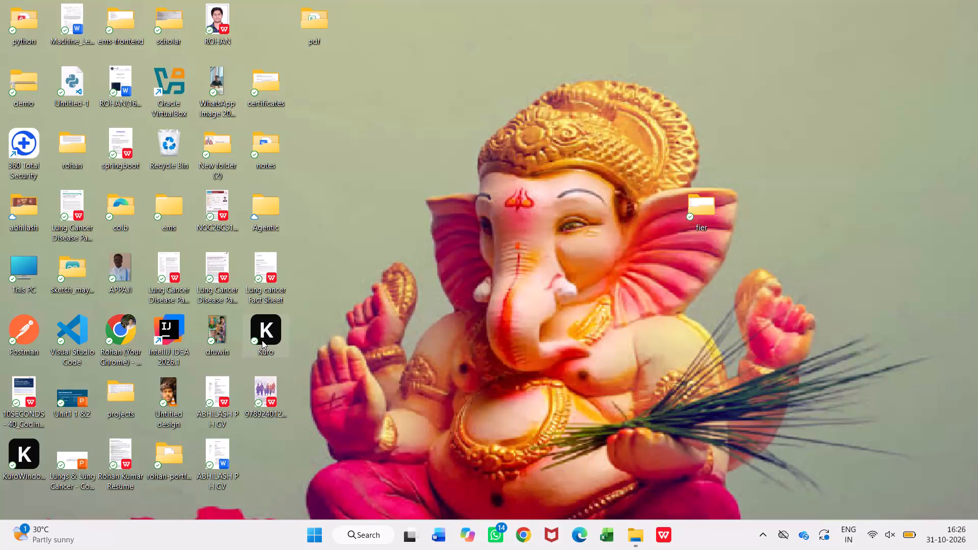
Open the Kuro application from the desktop.
double_click(262, 340)
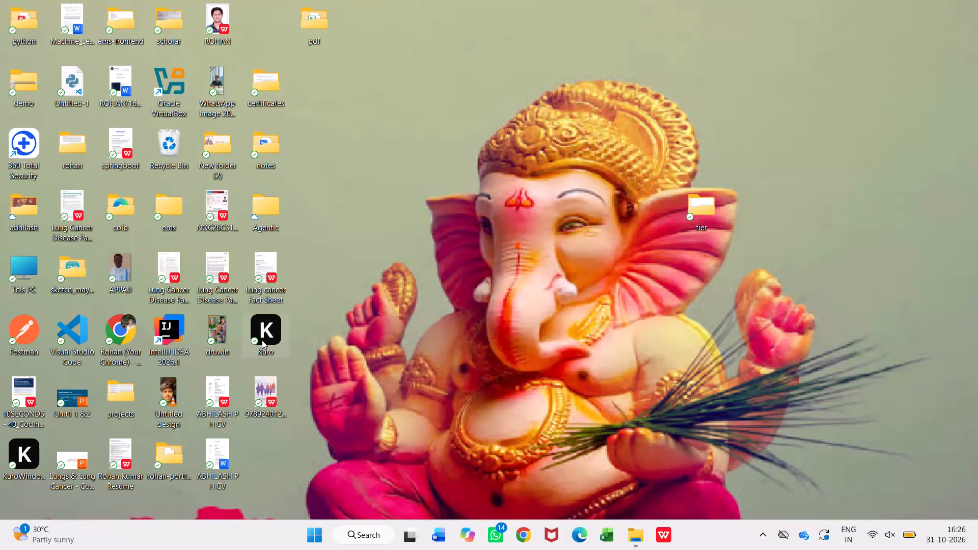